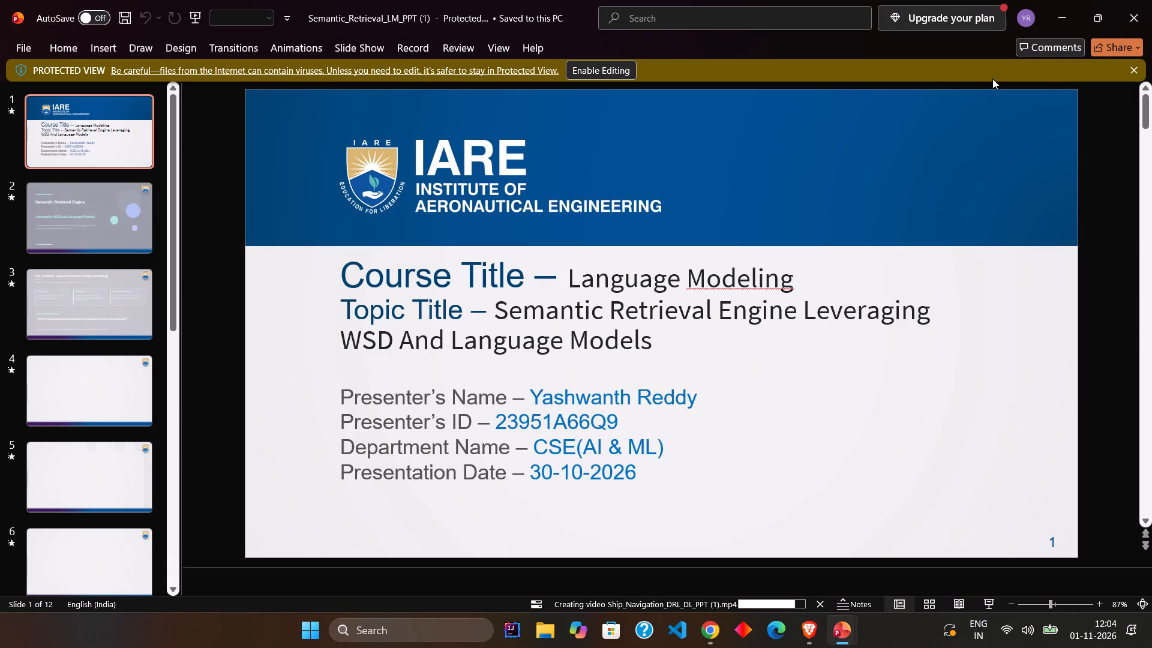
{"action": "left_click", "coordinate": [597, 70]}
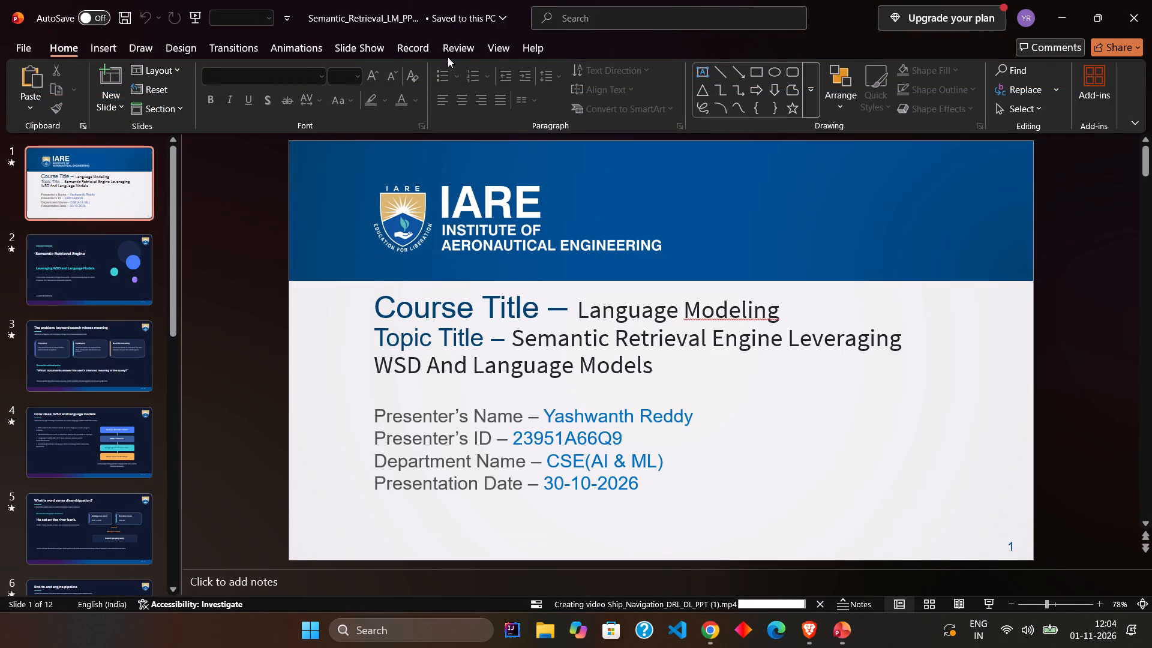
Start recording the slide show with narration and camera from the title slide.
{"action": "left_click", "coordinate": [401, 50]}
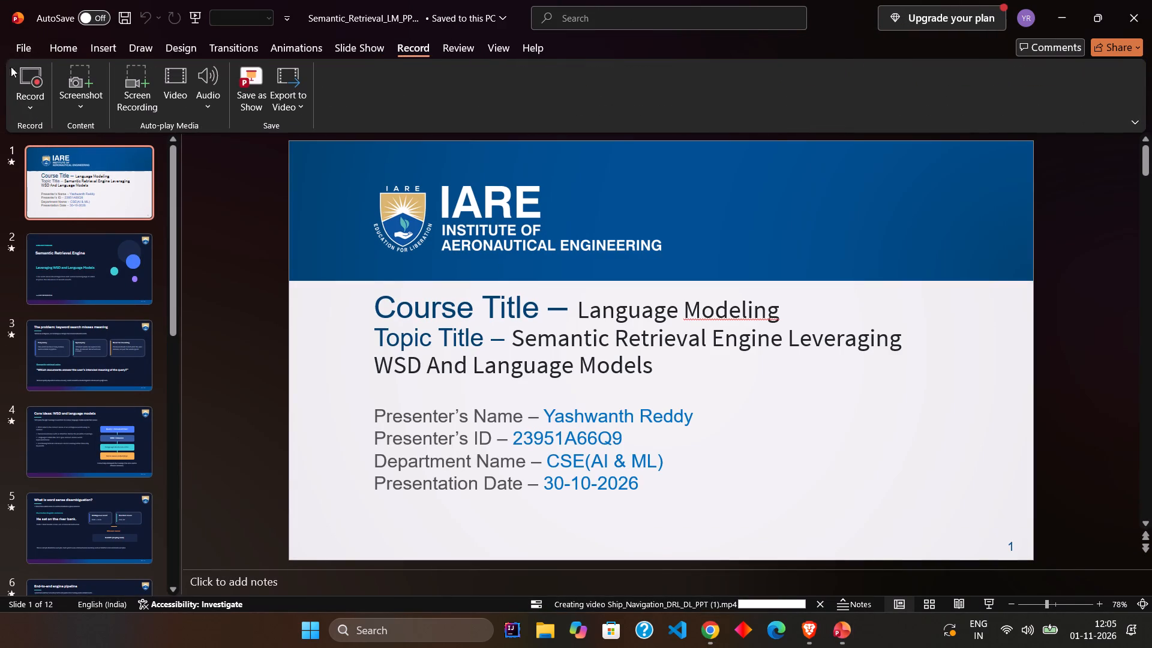
{"action": "left_click", "coordinate": [25, 82]}
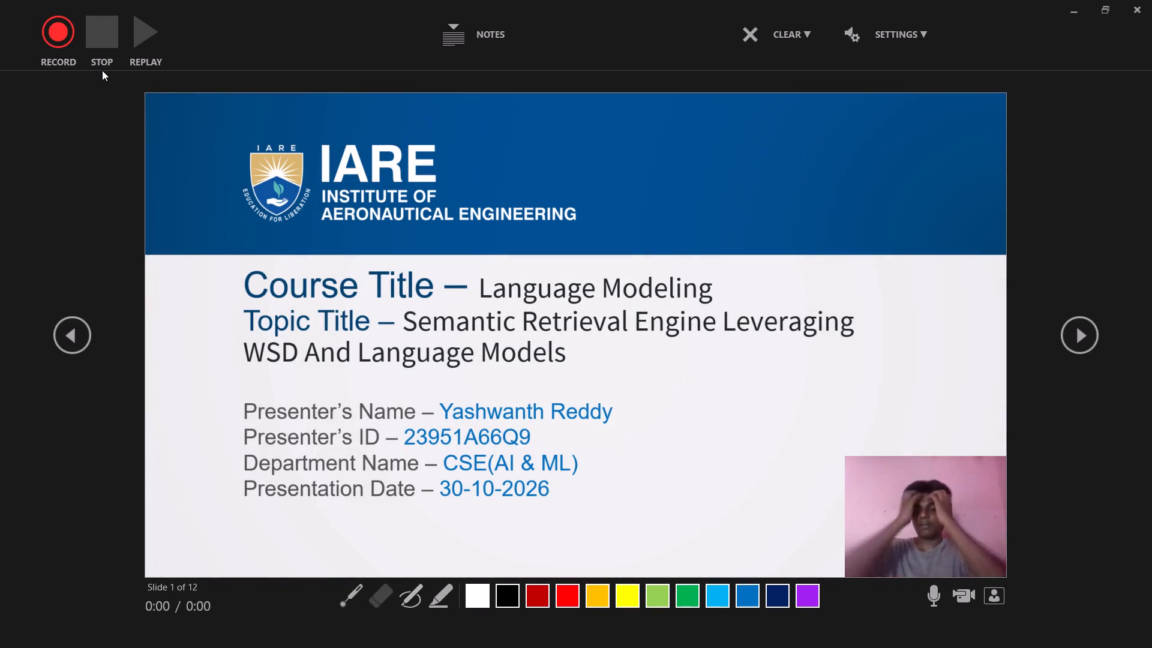
{"action": "left_click_drag", "start_coordinate": [40, 16], "coordinate": [52, 23]}
{"action": "left_click", "coordinate": [52, 23]}
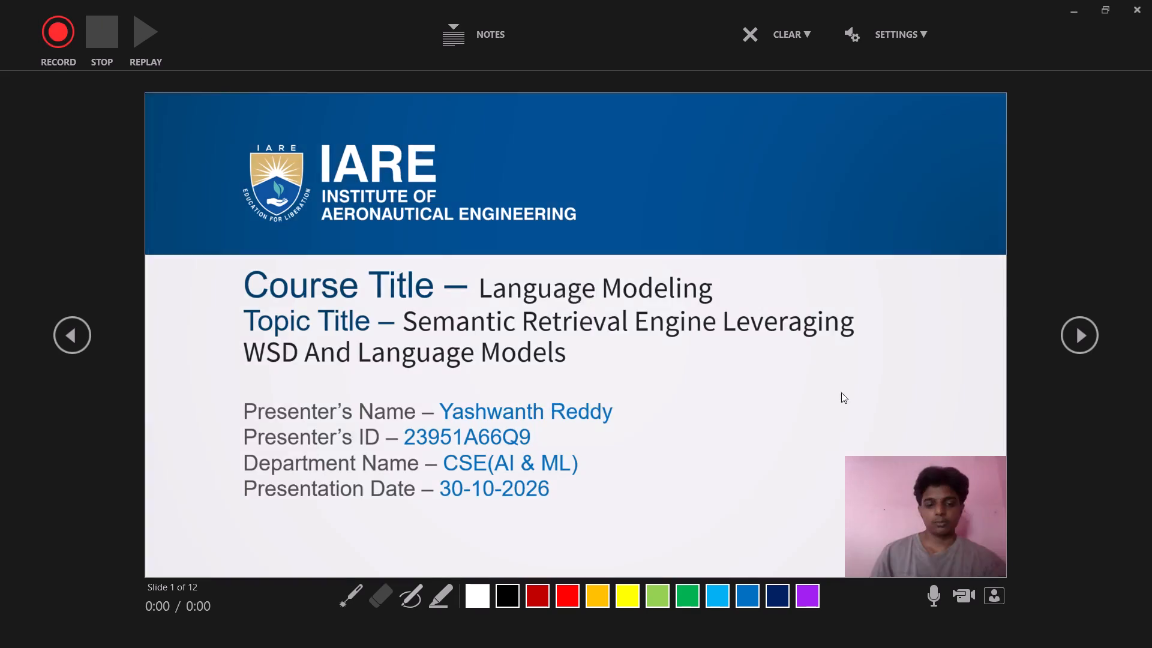
With the pen in yellow, underline the start of "Semantic" and "WSD" in the topic title on slide 1.
{"action": "left_click", "coordinate": [452, 599]}
{"action": "left_click", "coordinate": [420, 598]}
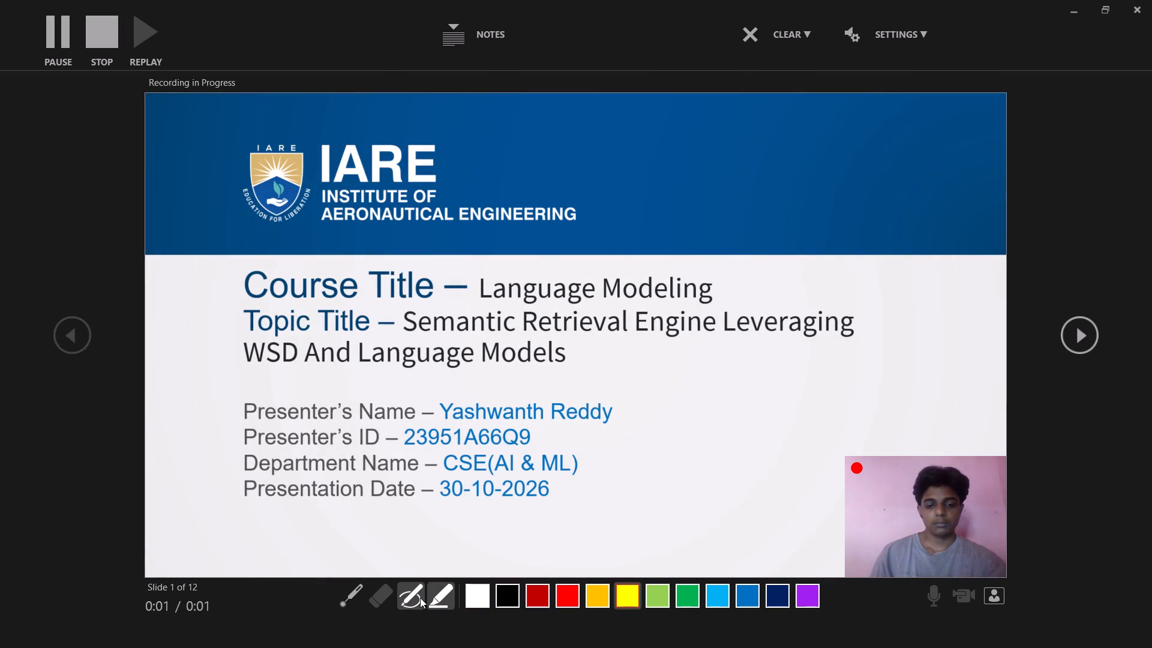
{"action": "left_click", "coordinate": [632, 599]}
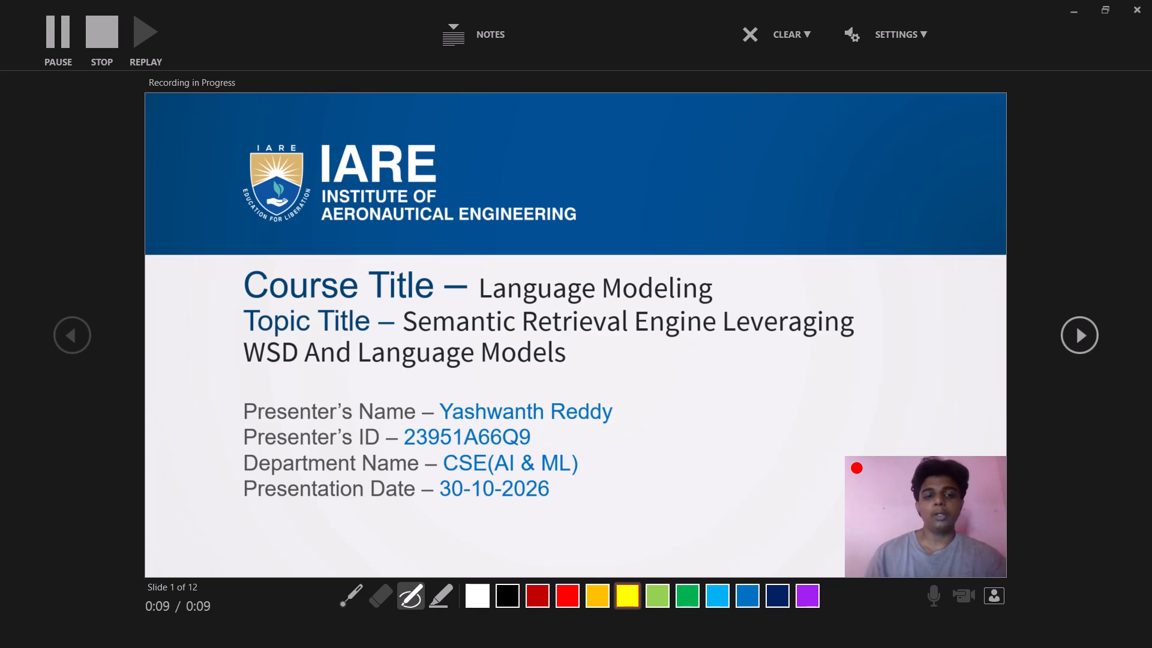
{"action": "left_click_drag", "start_coordinate": [395, 337], "coordinate": [421, 337]}
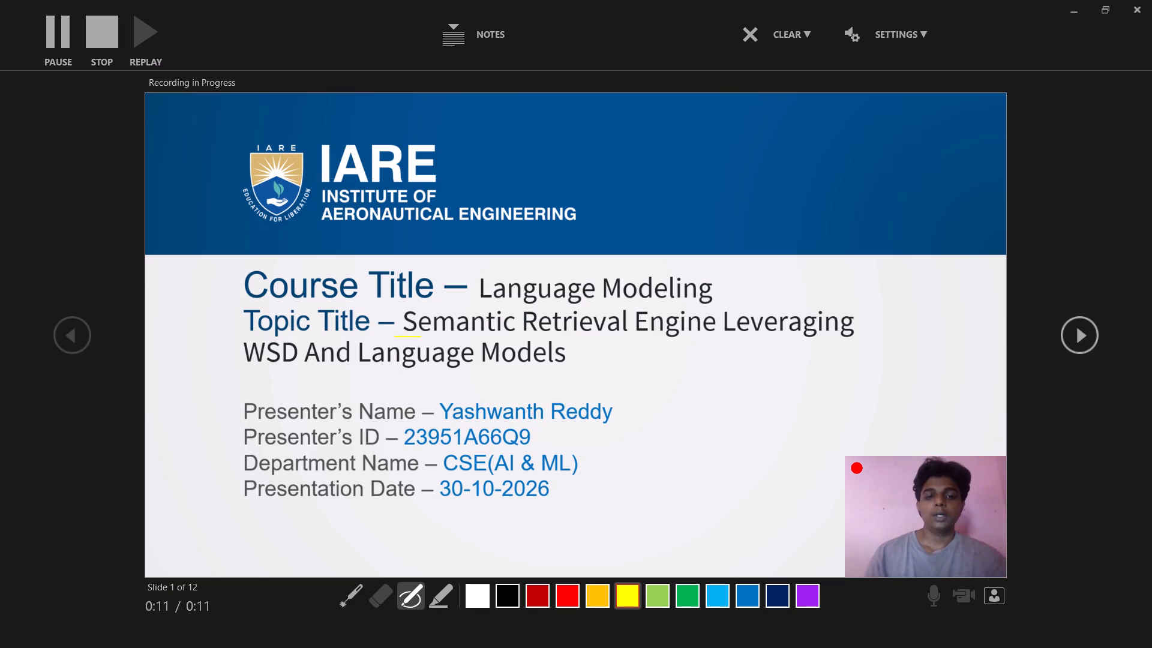
{"action": "left_click_drag", "start_coordinate": [421, 337], "coordinate": [421, 337]}
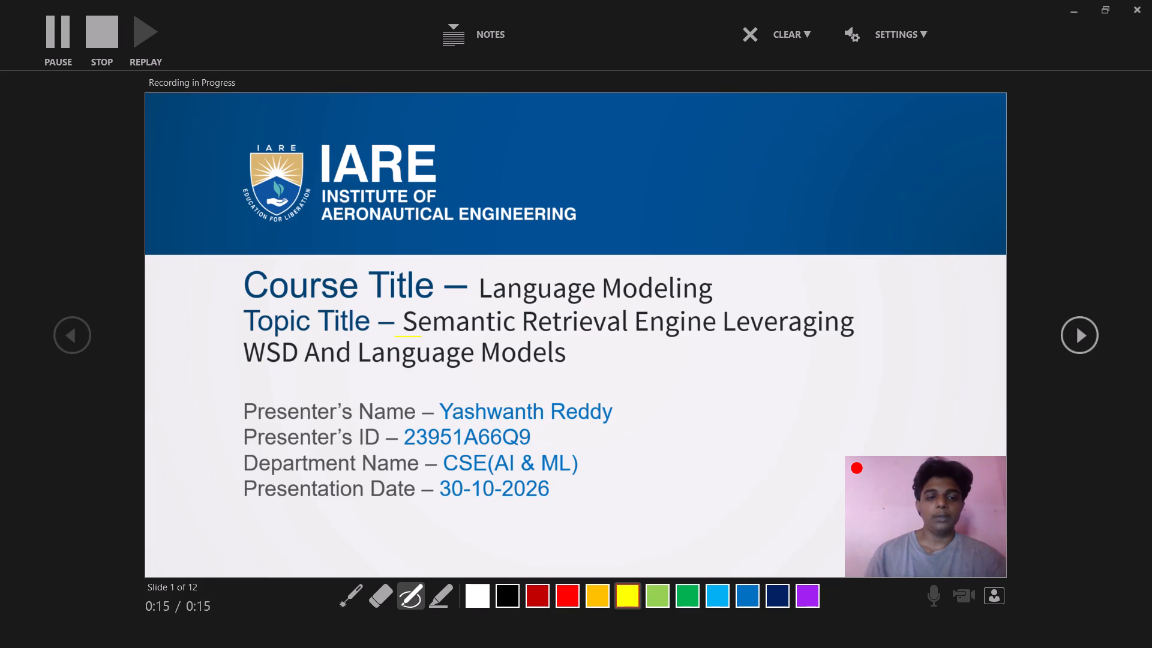
{"action": "left_click_drag", "start_coordinate": [263, 361], "coordinate": [301, 362]}
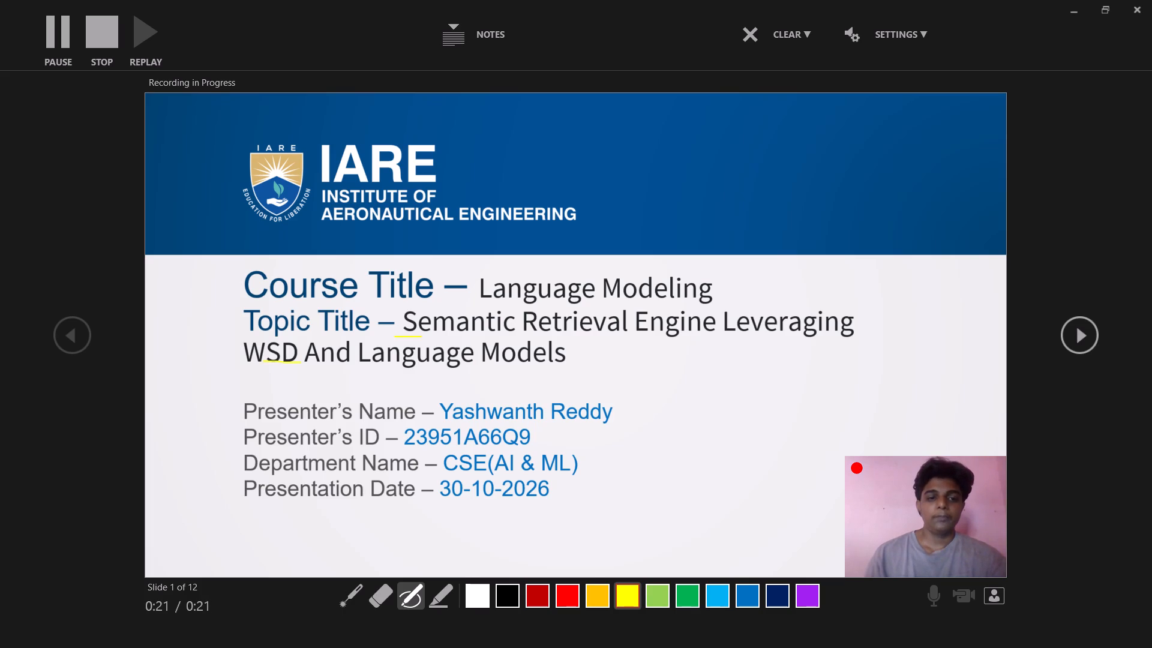
{"action": "left_click_drag", "start_coordinate": [392, 334], "coordinate": [406, 335]}
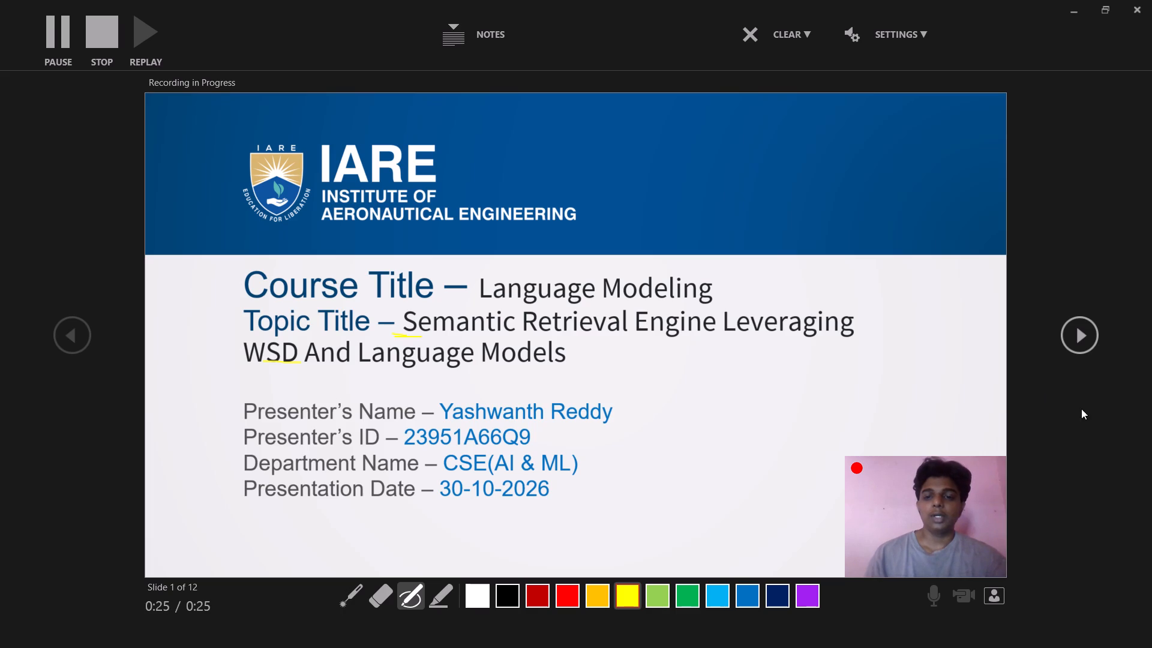
Advance the recording to slide 2 and underline parts of "LANGUAGE MODELING" and "Semantic" in yellow.
{"action": "left_click", "coordinate": [1081, 340]}
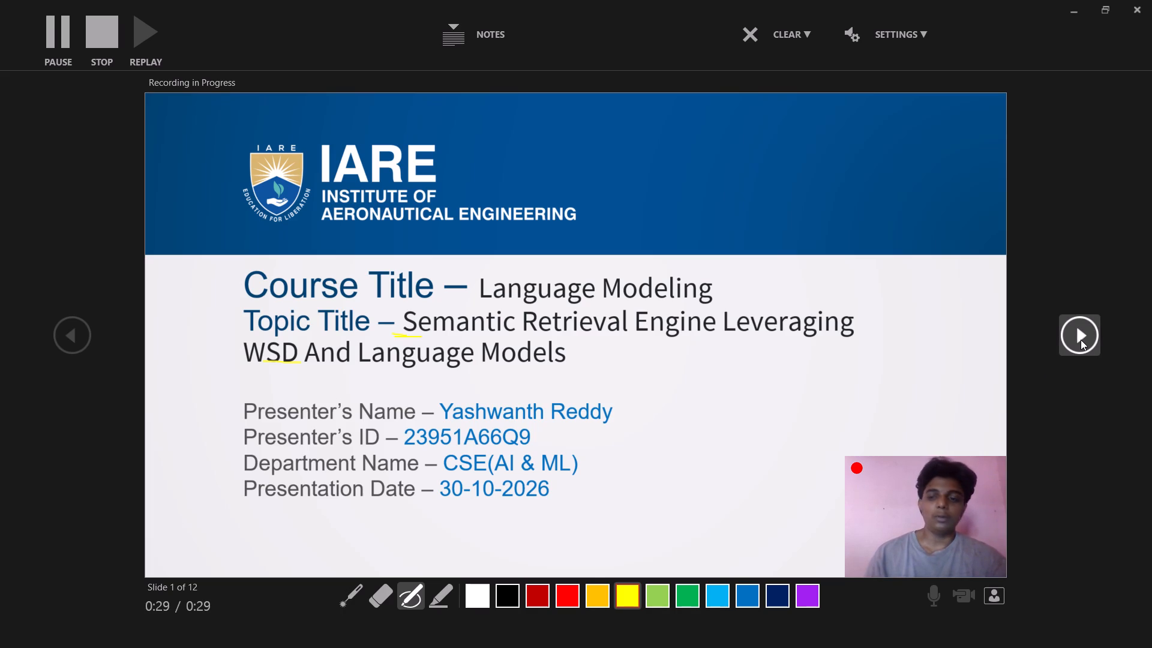
{"action": "left_click_drag", "start_coordinate": [226, 183], "coordinate": [264, 186]}
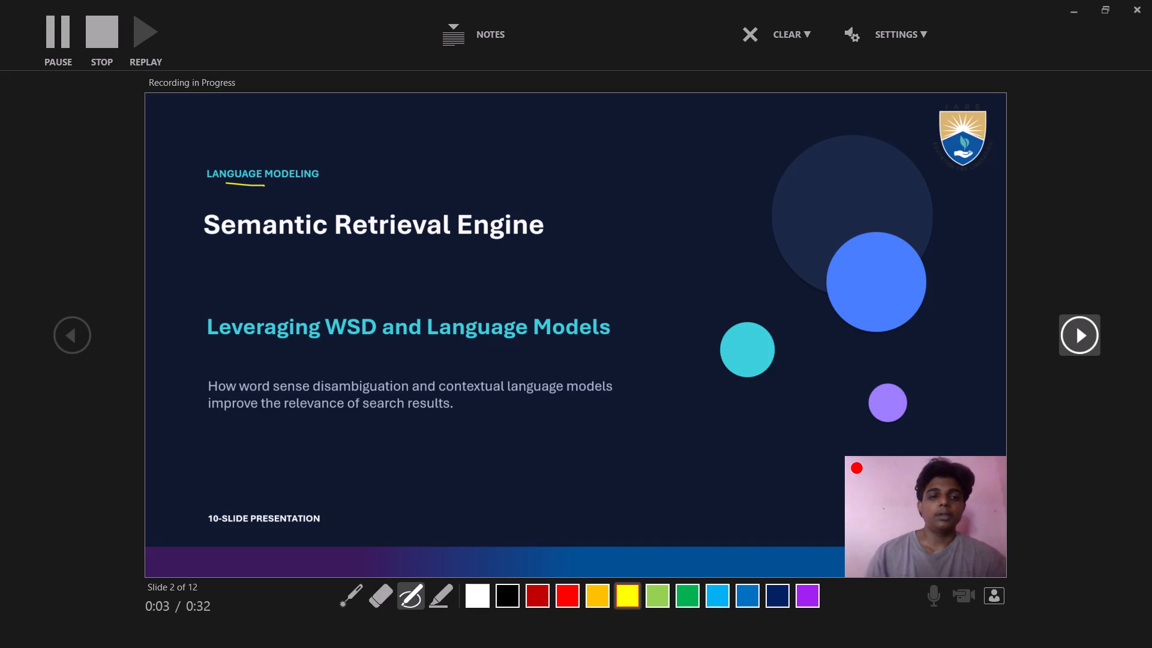
{"action": "left_click_drag", "start_coordinate": [250, 247], "coordinate": [272, 246]}
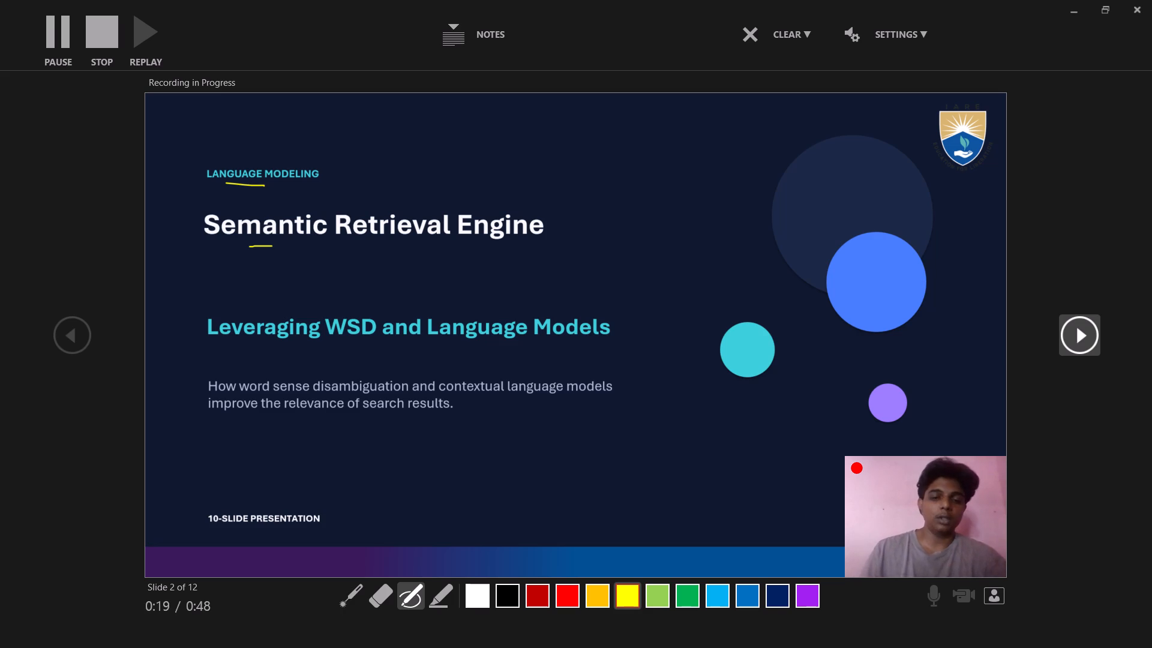
Advance to slide 3 and mark the heading before "keyword", the word "Words" in the subtitle, and the Polysemy card's title and description.
{"action": "left_click", "coordinate": [1073, 325]}
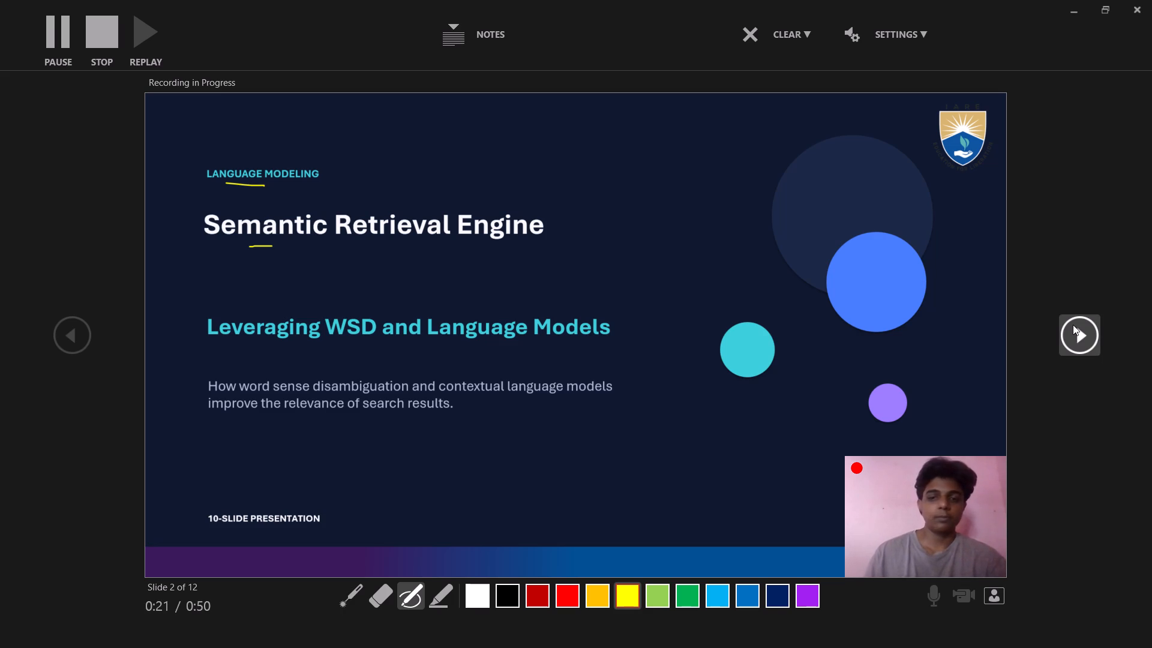
{"action": "left_click_drag", "start_coordinate": [341, 156], "coordinate": [350, 161]}
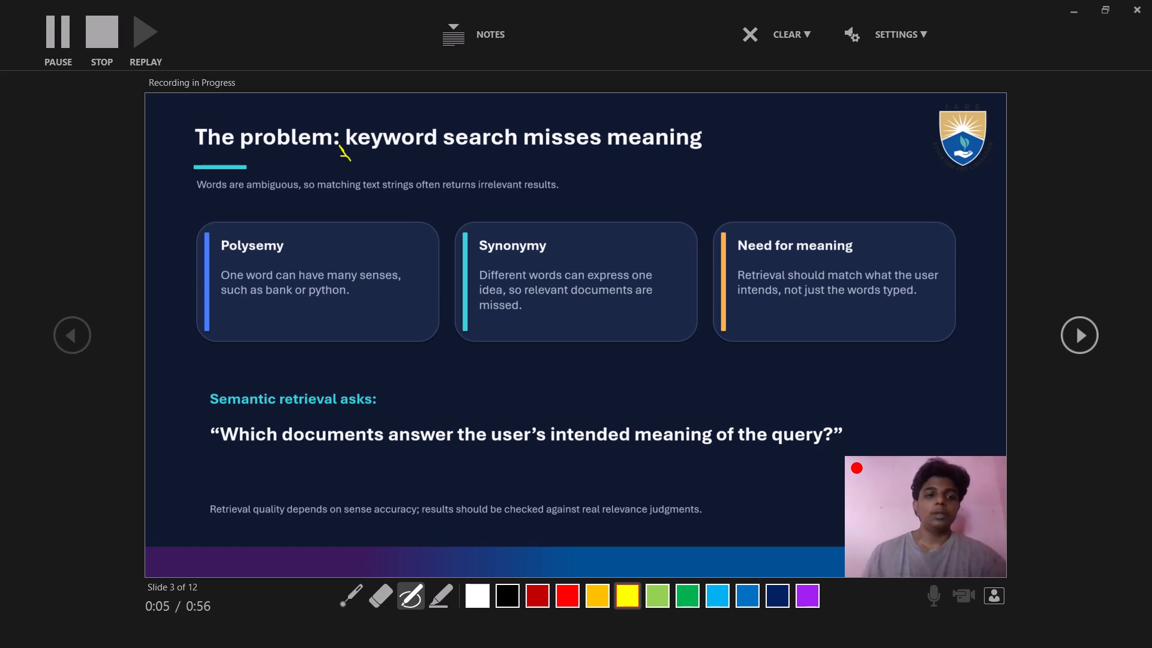
{"action": "left_click_drag", "start_coordinate": [194, 197], "coordinate": [231, 198]}
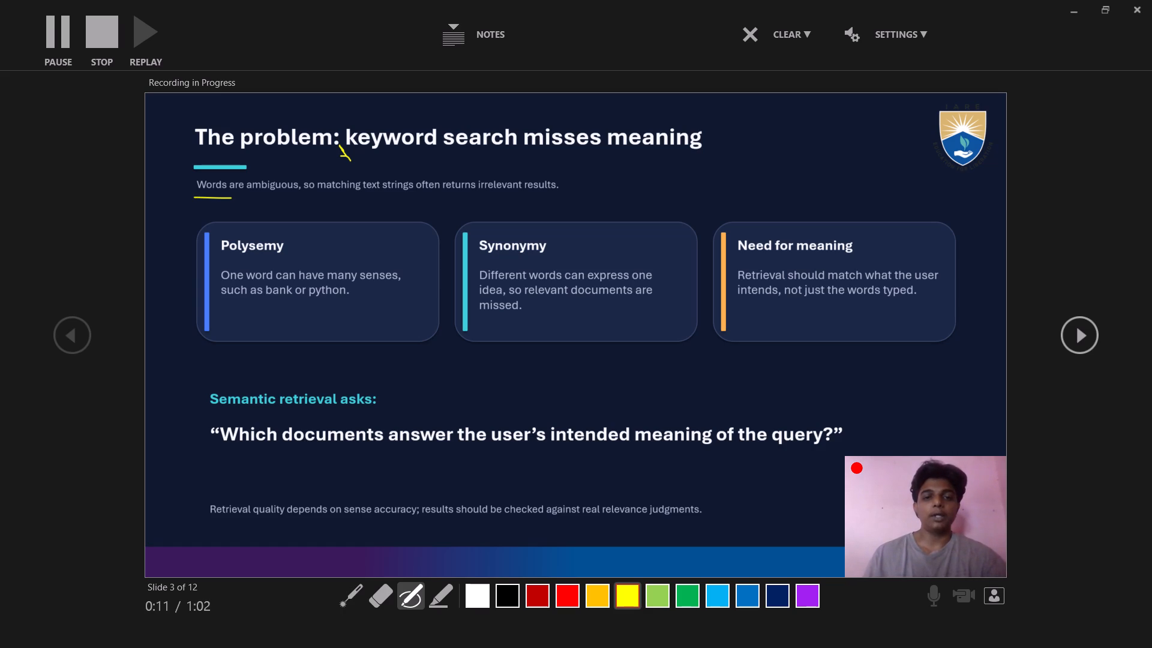
{"action": "left_click_drag", "start_coordinate": [206, 254], "coordinate": [251, 255]}
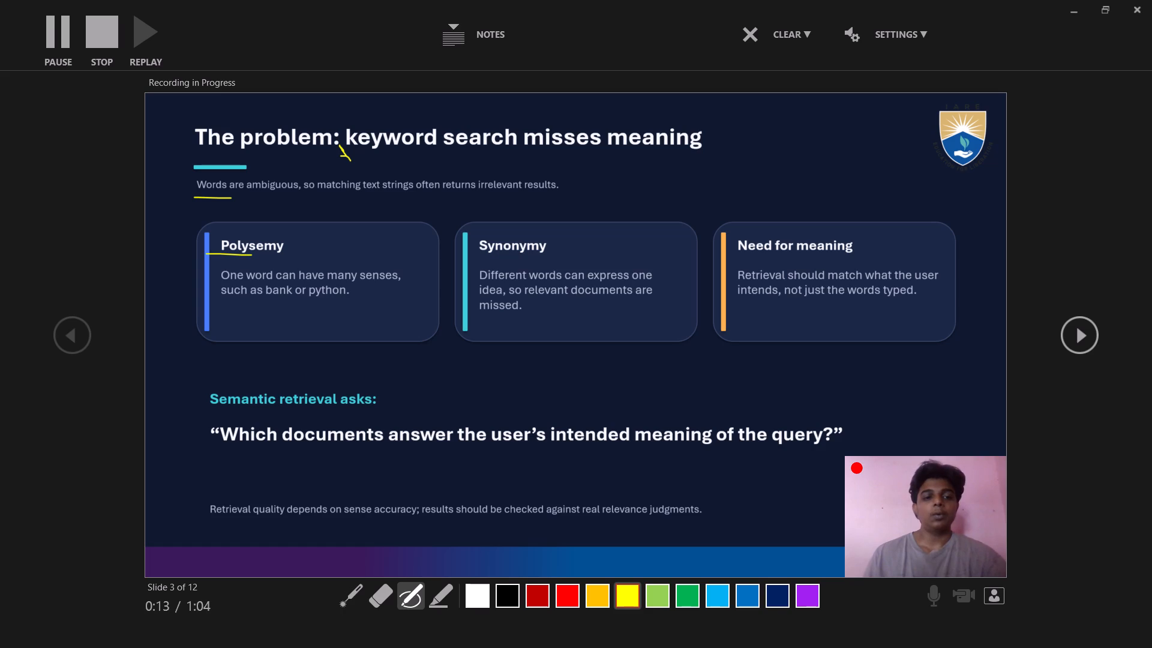
{"action": "left_click_drag", "start_coordinate": [251, 255], "coordinate": [252, 255]}
{"action": "left_click_drag", "start_coordinate": [216, 269], "coordinate": [221, 279]}
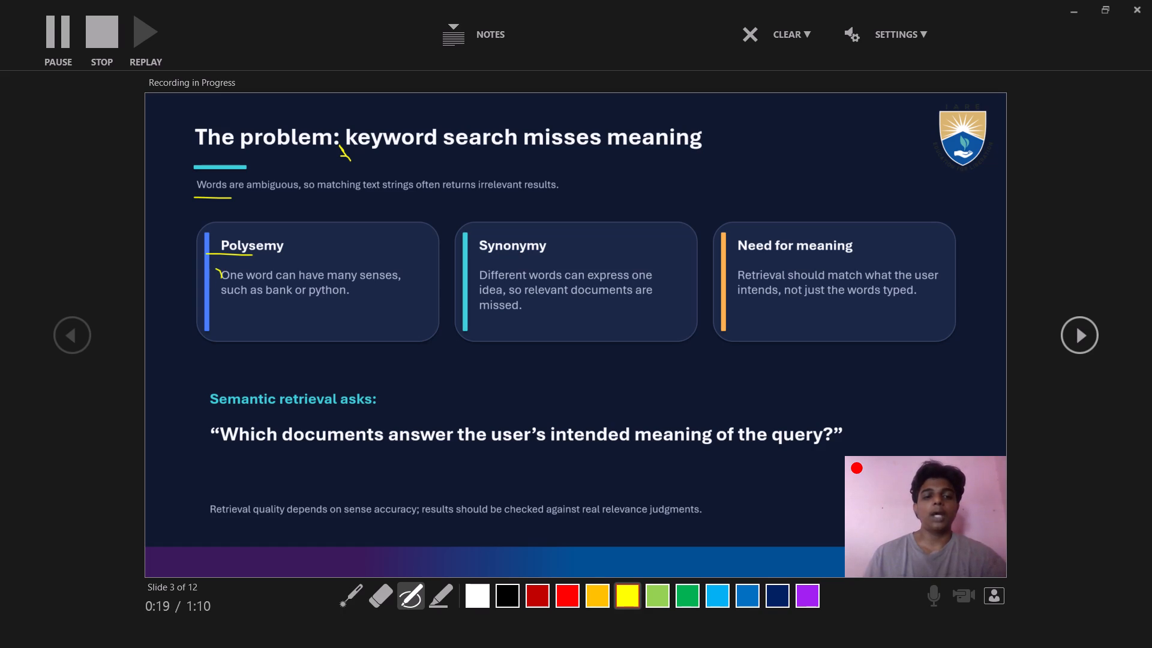
{"action": "left_click_drag", "start_coordinate": [221, 279], "coordinate": [218, 295]}
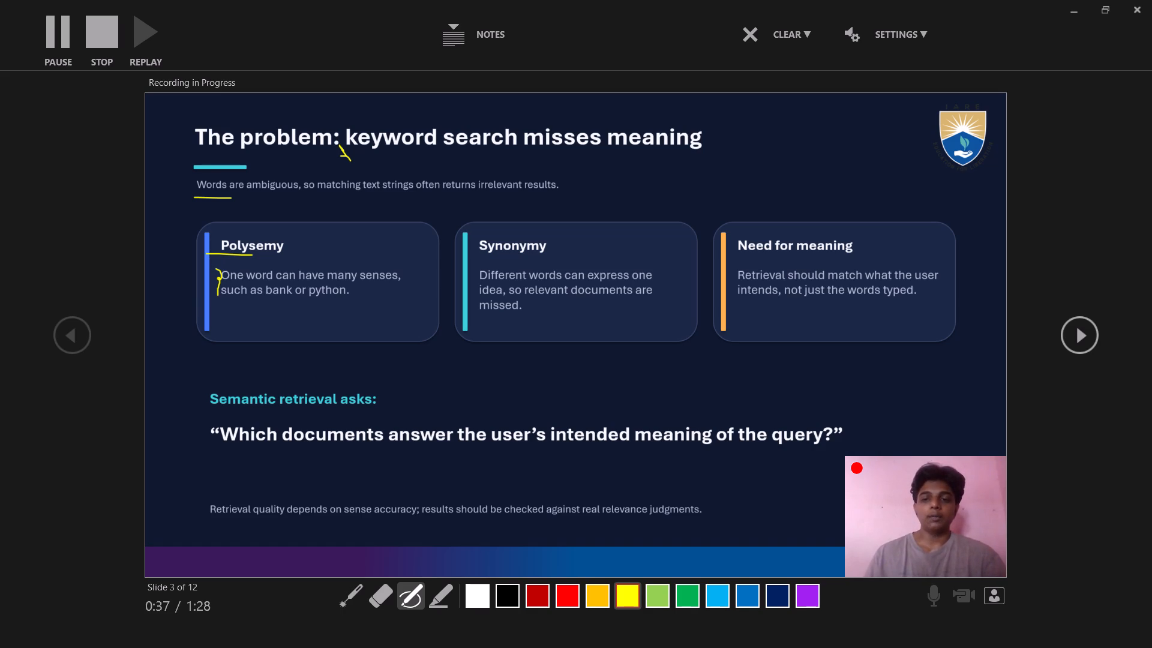
Bracket slide 3's semantic retrieval question and retrieval quality note, and underline parts of "problem", "so matching" and "Polysemy".
{"action": "left_click_drag", "start_coordinate": [212, 386], "coordinate": [211, 455]}
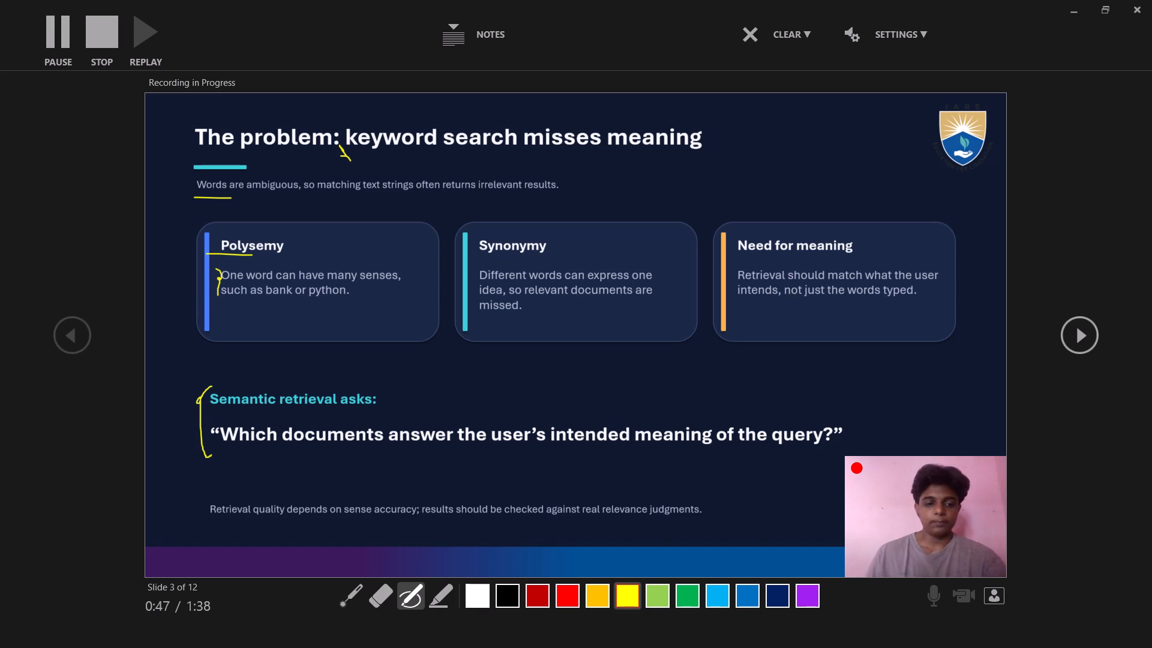
{"action": "left_click_drag", "start_coordinate": [214, 493], "coordinate": [207, 524]}
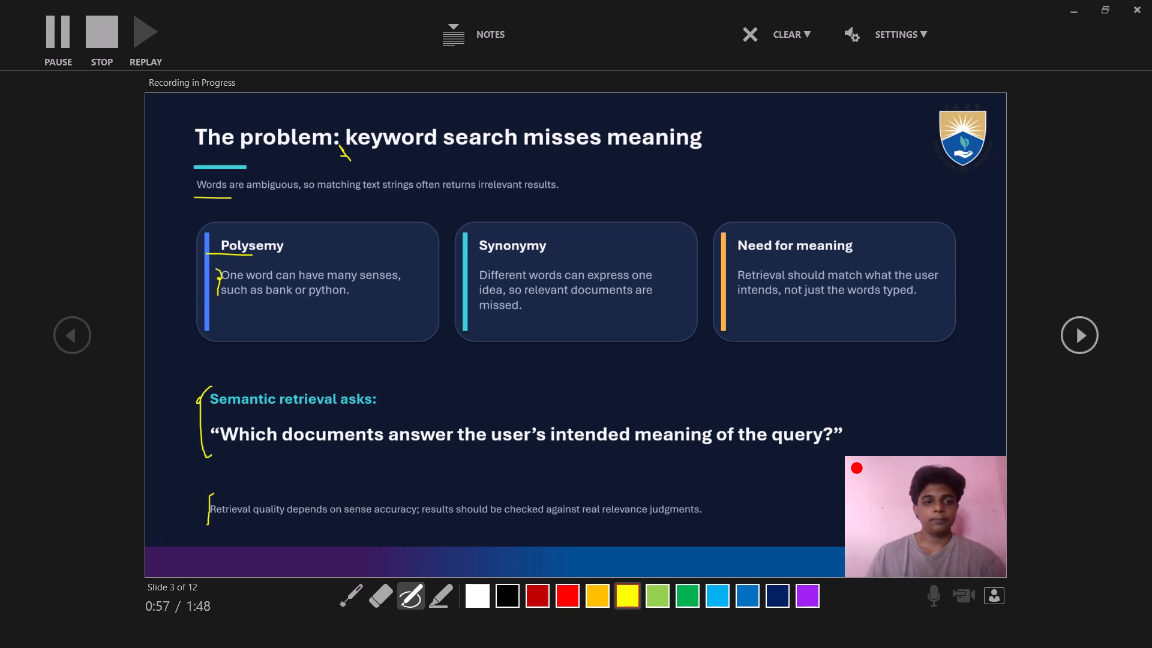
{"action": "left_click_drag", "start_coordinate": [261, 163], "coordinate": [280, 162]}
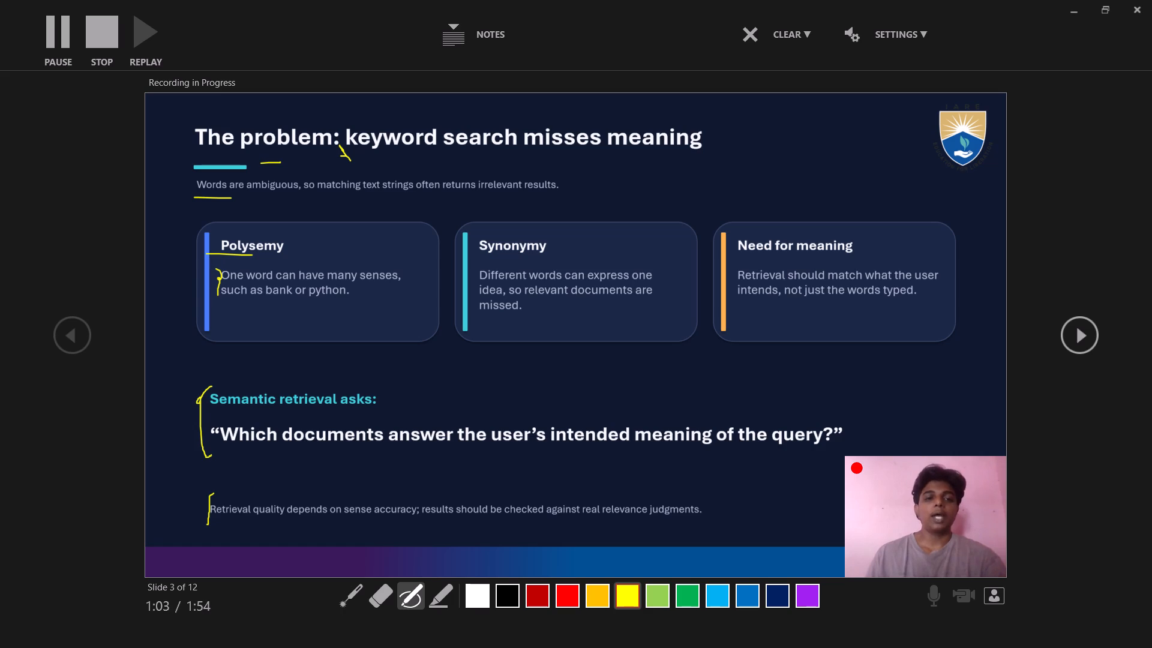
{"action": "left_click_drag", "start_coordinate": [296, 202], "coordinate": [334, 197]}
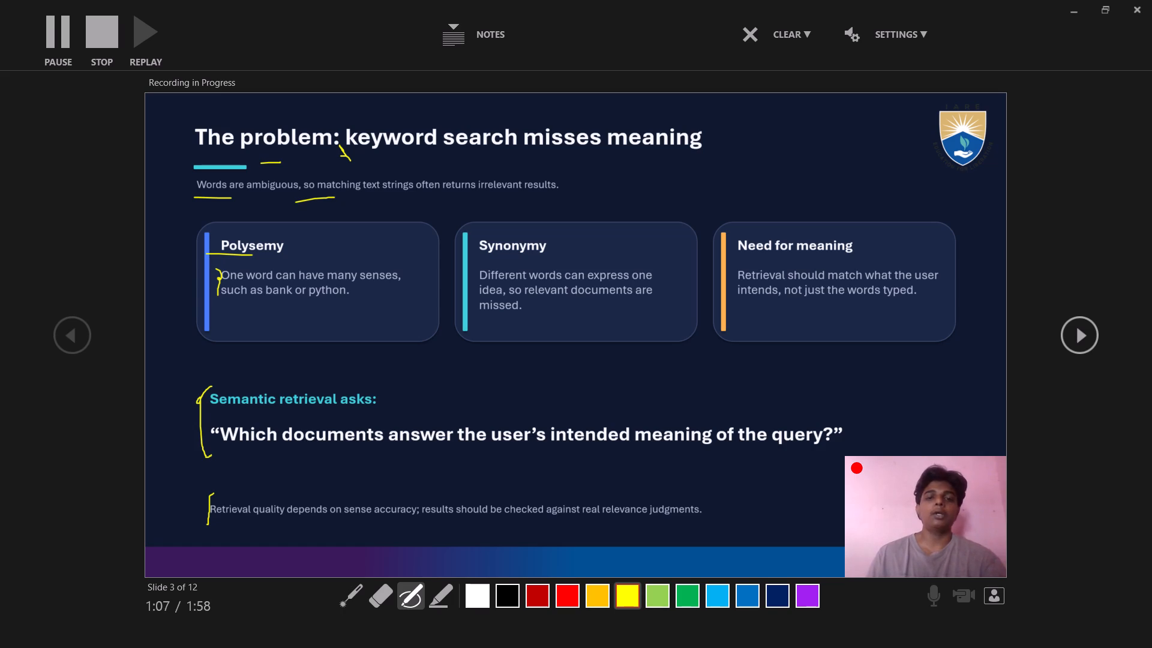
{"action": "left_click_drag", "start_coordinate": [282, 260], "coordinate": [295, 260]}
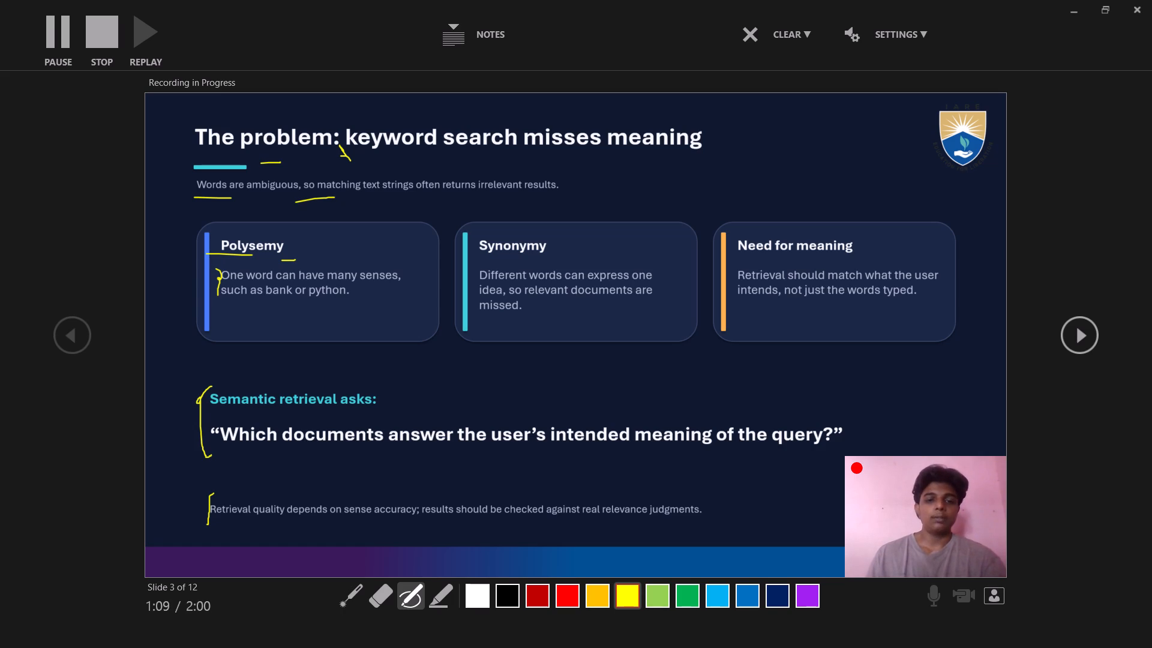
Advance to slide 4, underline the start of "ideas" and "WSD" in the subtitle, and bracket the WSD and language models bullets.
{"action": "left_click", "coordinate": [1068, 335]}
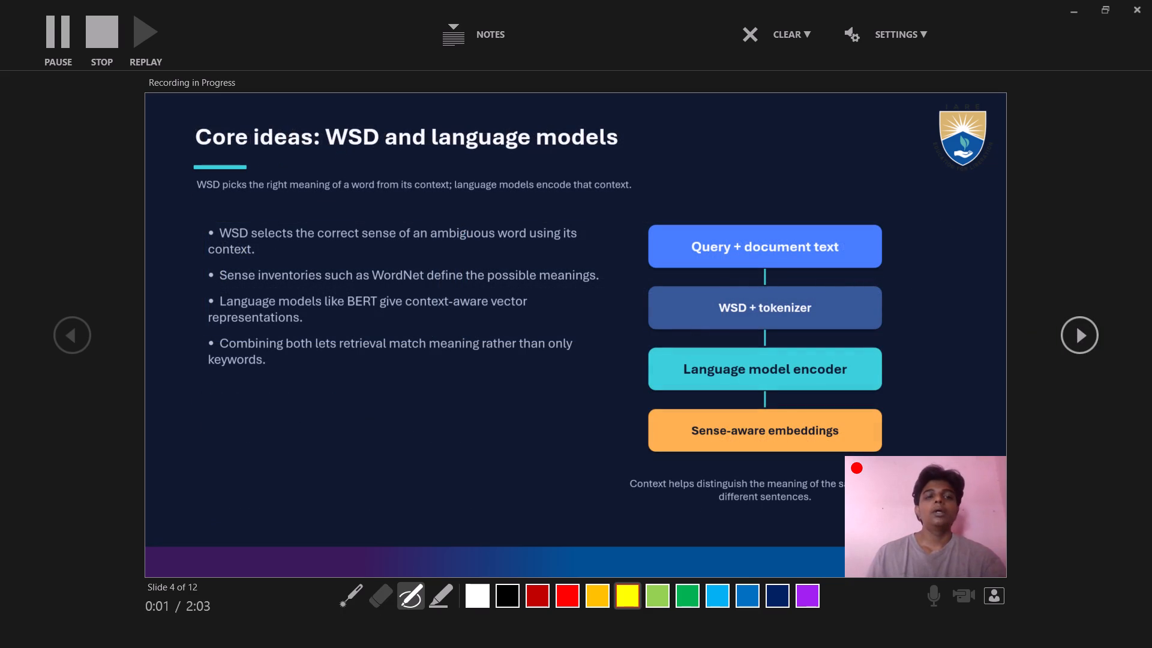
{"action": "left_click_drag", "start_coordinate": [257, 156], "coordinate": [271, 156]}
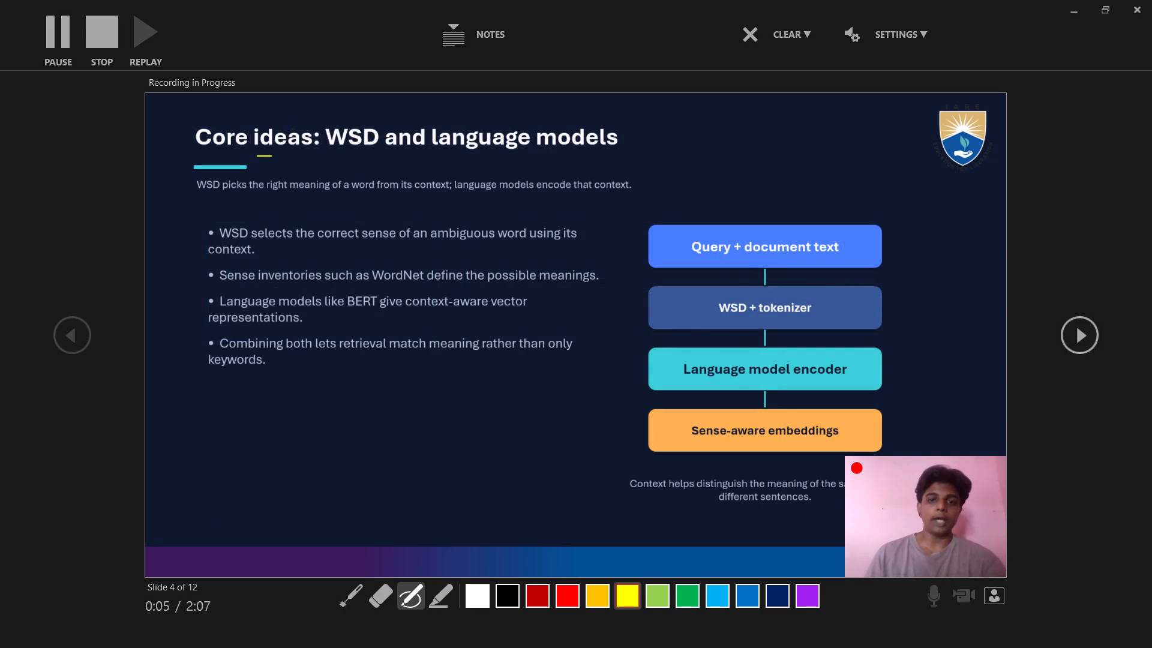
{"action": "left_click_drag", "start_coordinate": [194, 189], "coordinate": [223, 191]}
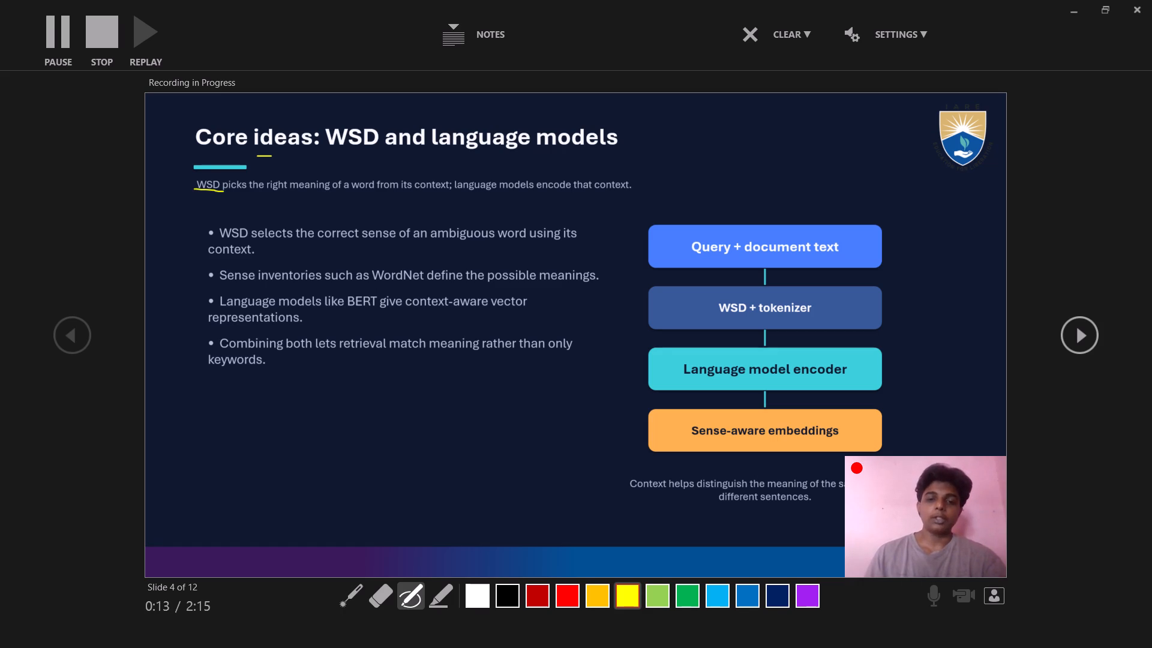
{"action": "left_click_drag", "start_coordinate": [222, 226], "coordinate": [204, 265]}
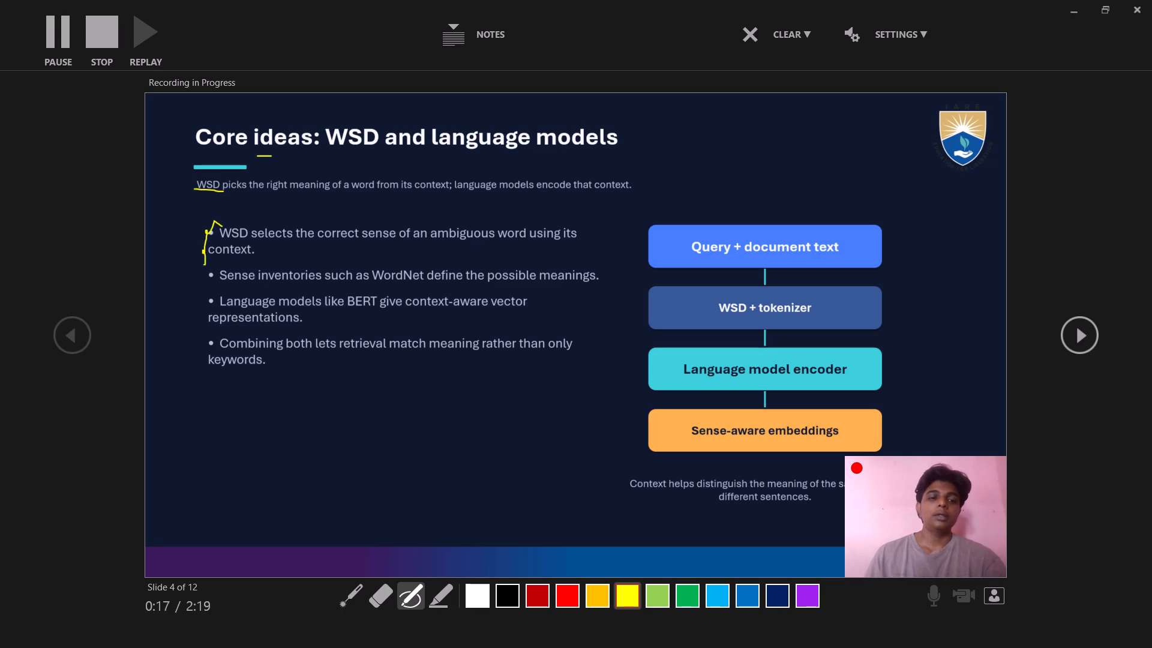
{"action": "left_click_drag", "start_coordinate": [204, 265], "coordinate": [205, 271]}
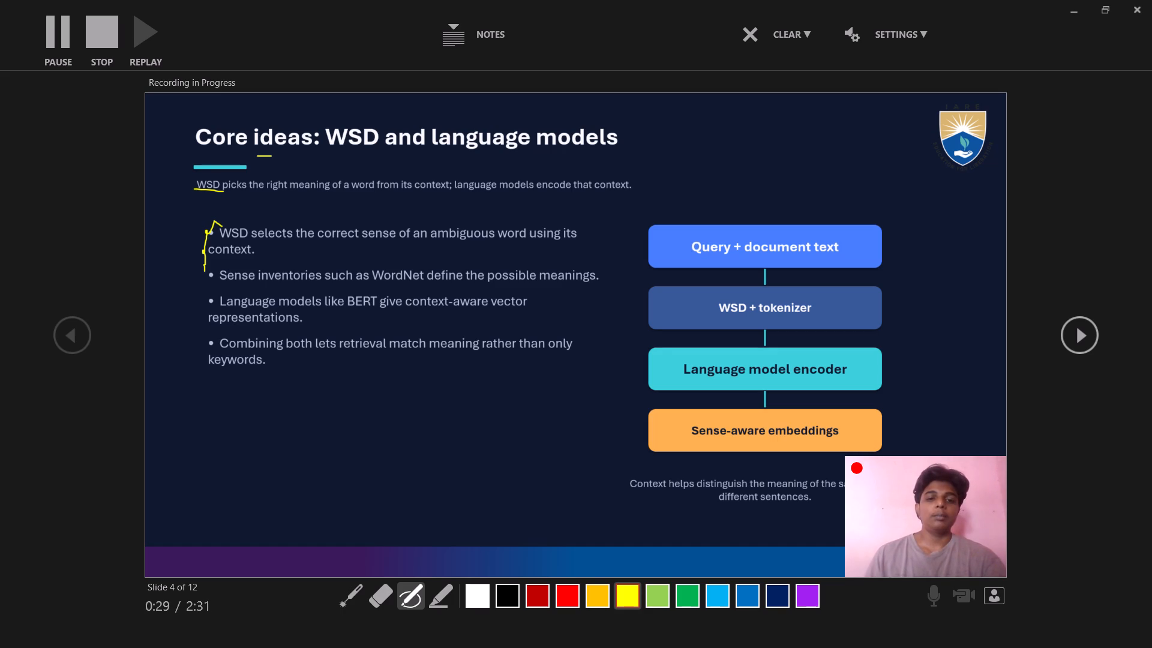
{"action": "left_click_drag", "start_coordinate": [207, 296], "coordinate": [206, 302]}
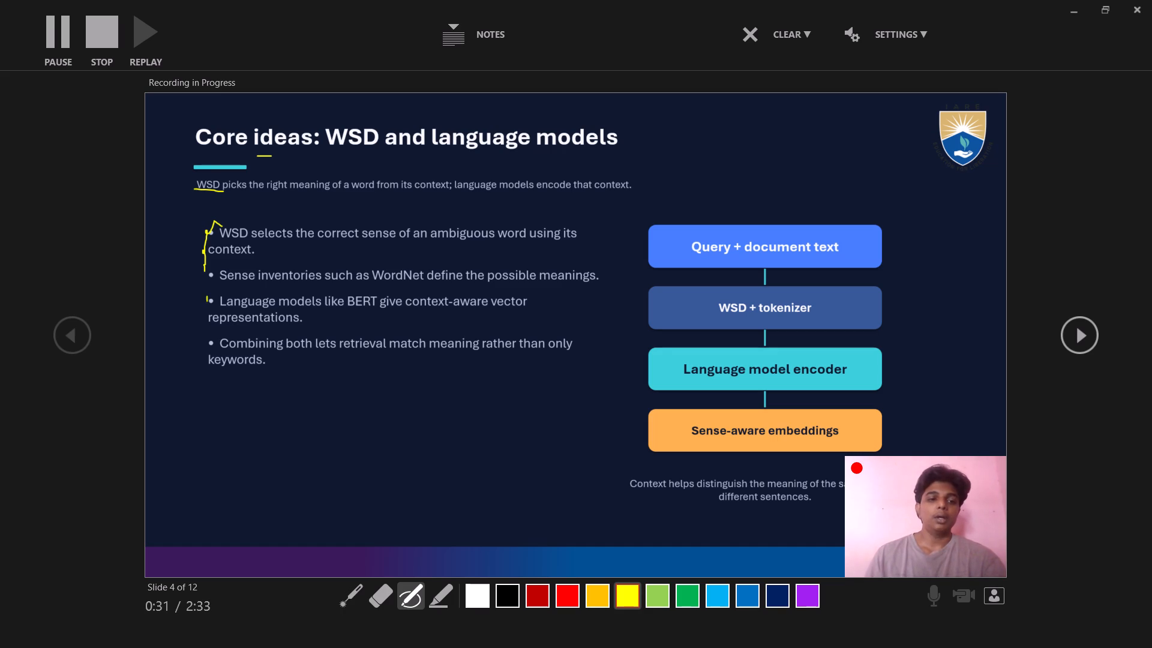
{"action": "left_click_drag", "start_coordinate": [206, 302], "coordinate": [200, 320]}
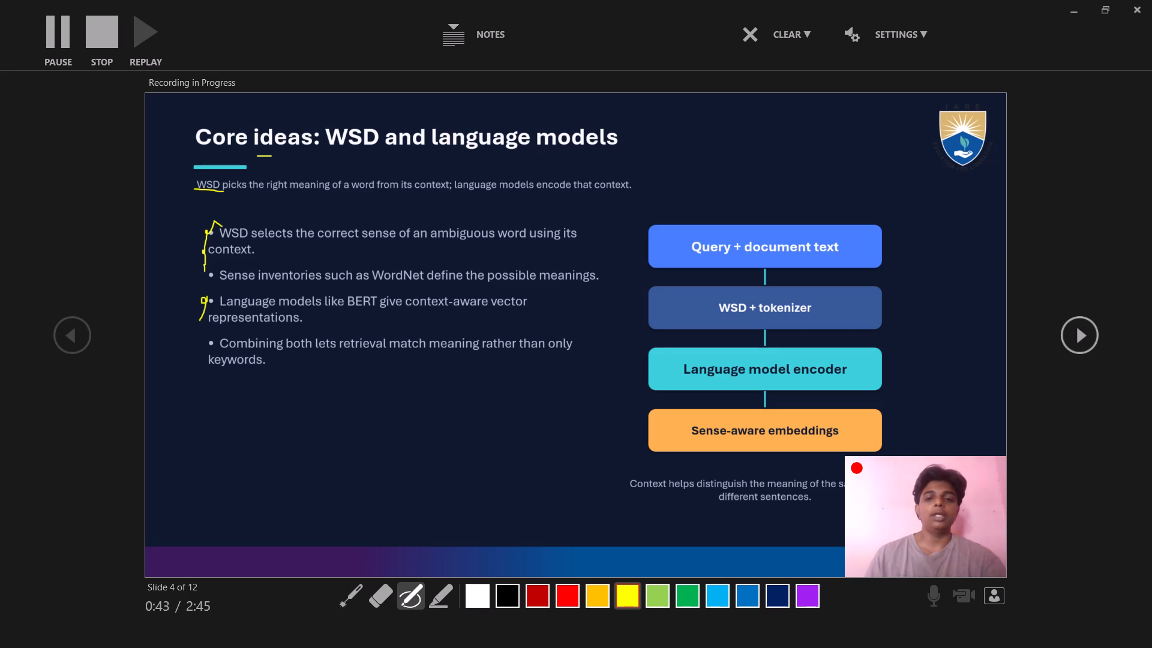
Bracket the upper part of slide 4's flow diagram and draw downward arrows between its four boxes, from query text to sense-aware embeddings.
{"action": "left_click_drag", "start_coordinate": [667, 220], "coordinate": [653, 221]}
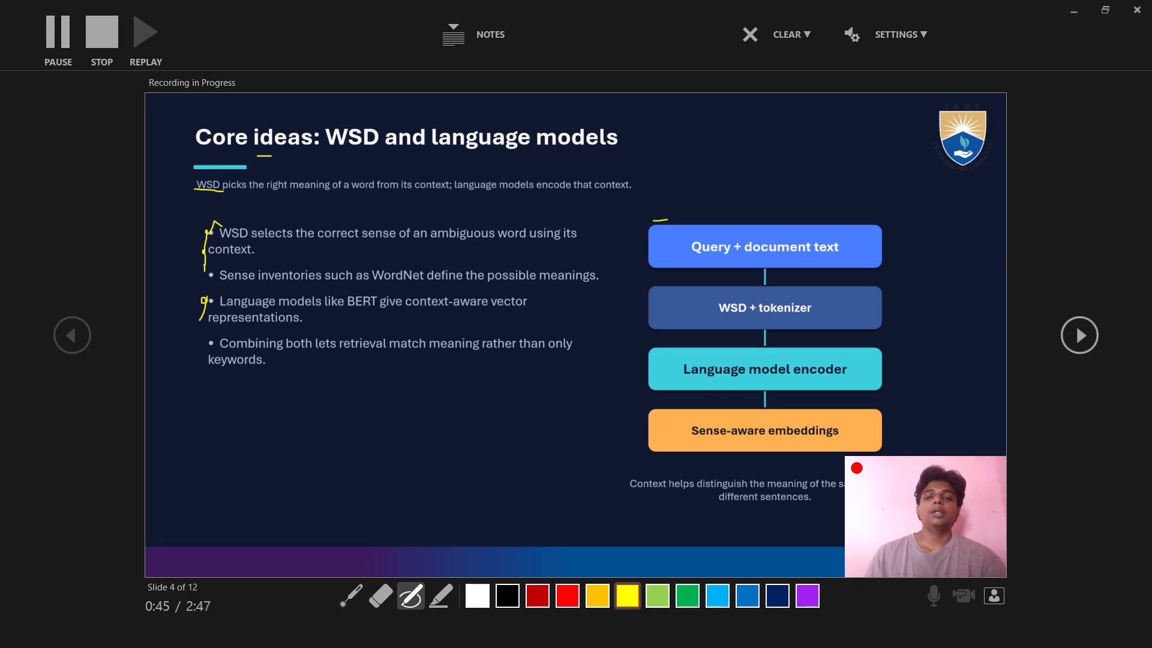
{"action": "left_click_drag", "start_coordinate": [653, 221], "coordinate": [632, 345]}
{"action": "left_click_drag", "start_coordinate": [712, 265], "coordinate": [709, 282]}
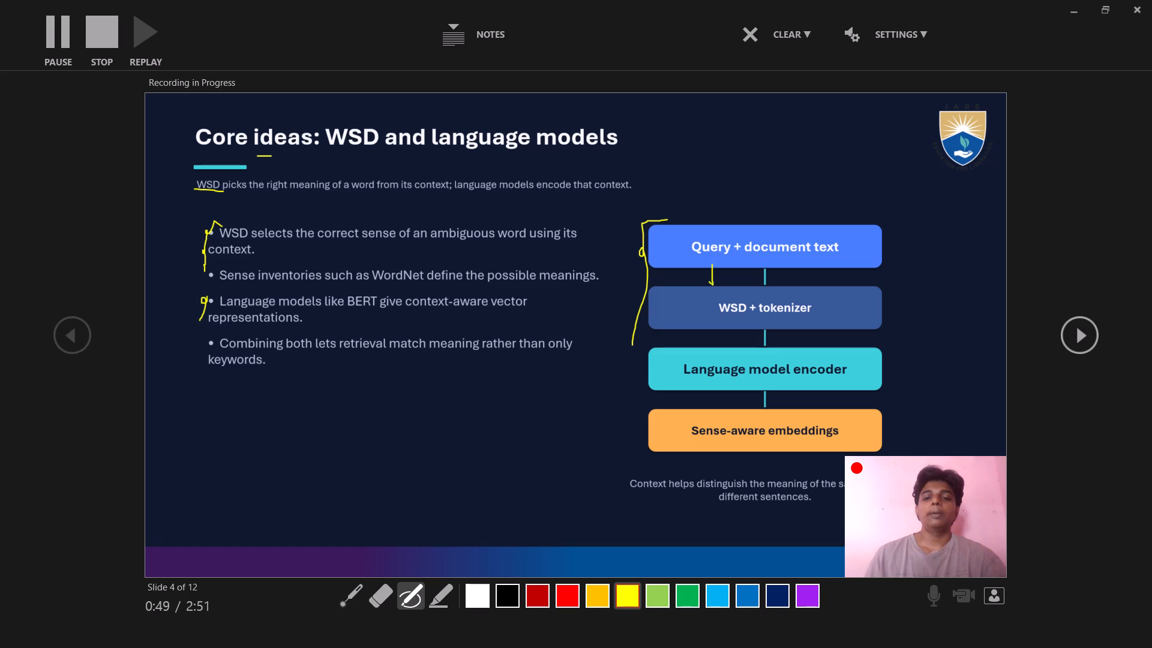
{"action": "left_click_drag", "start_coordinate": [709, 282], "coordinate": [717, 281]}
{"action": "left_click_drag", "start_coordinate": [717, 325], "coordinate": [731, 337]}
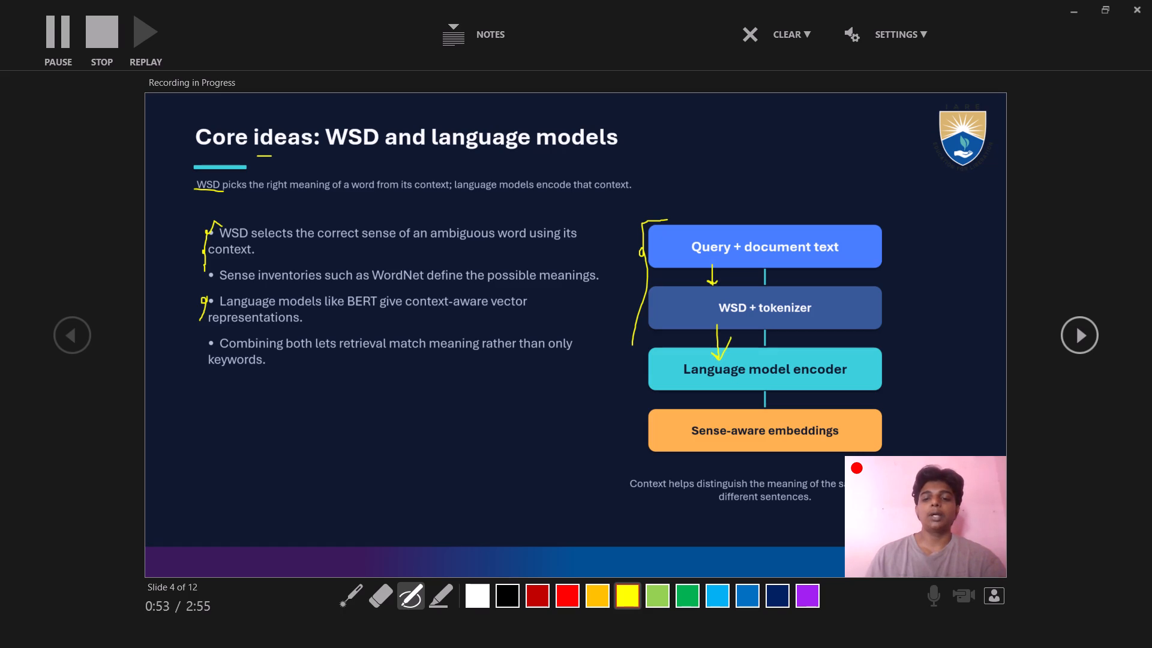
{"action": "left_click_drag", "start_coordinate": [737, 389], "coordinate": [728, 411]}
{"action": "left_click_drag", "start_coordinate": [728, 411], "coordinate": [743, 410]}
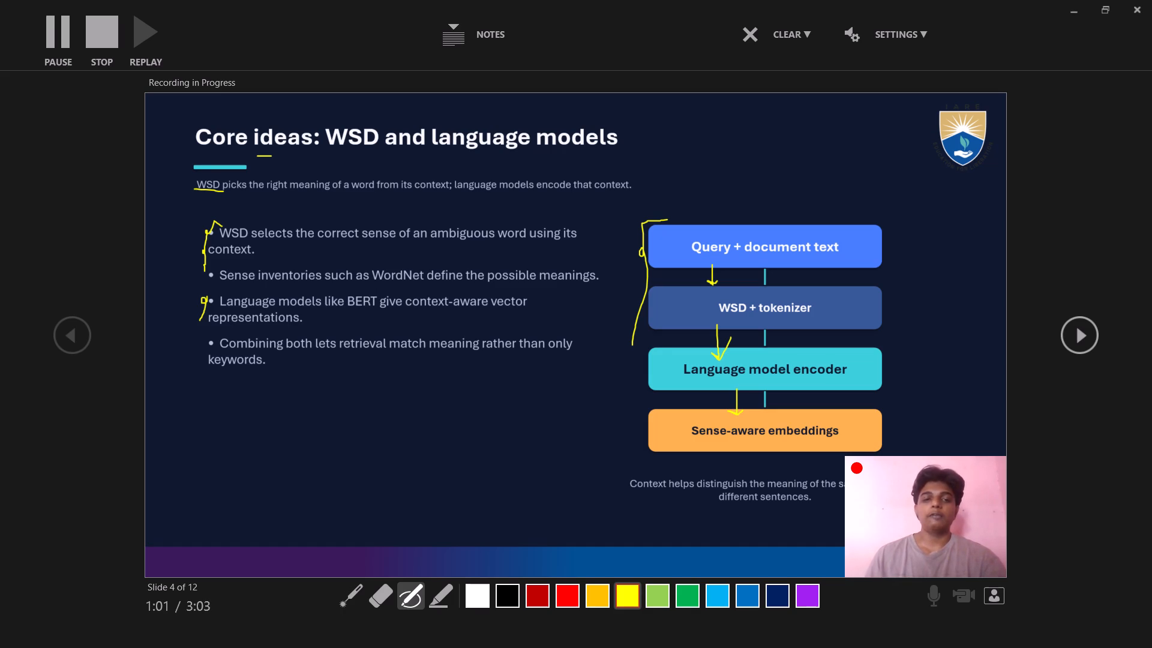
Pause the slide show recording on slide 4.
{"action": "left_click", "coordinate": [56, 30]}
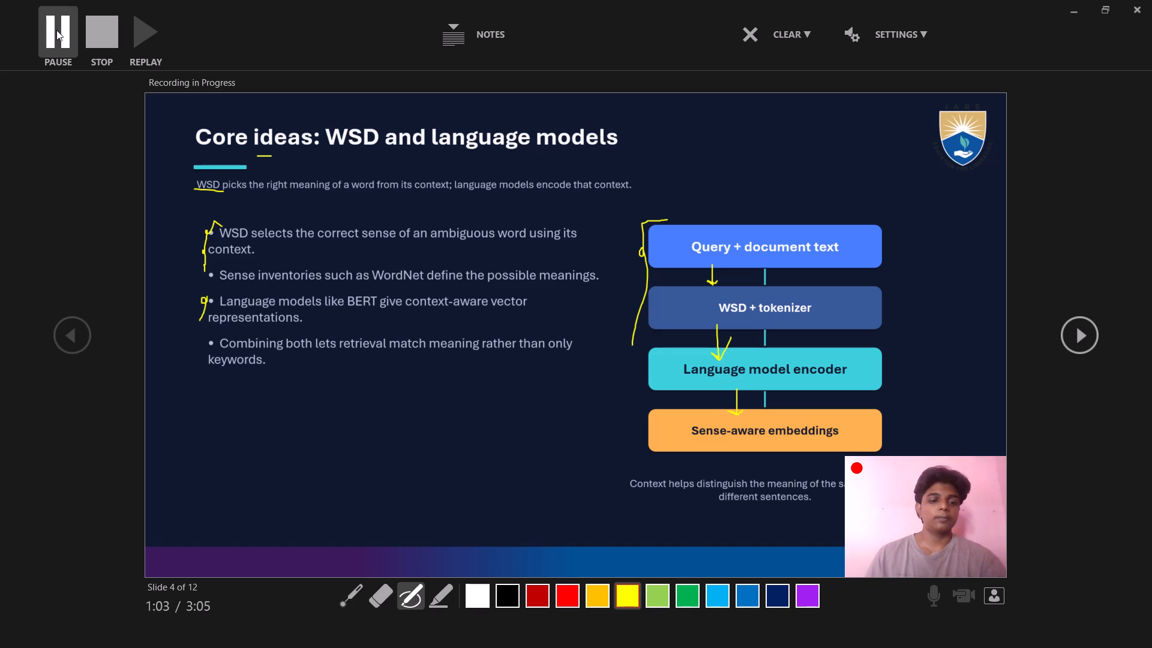
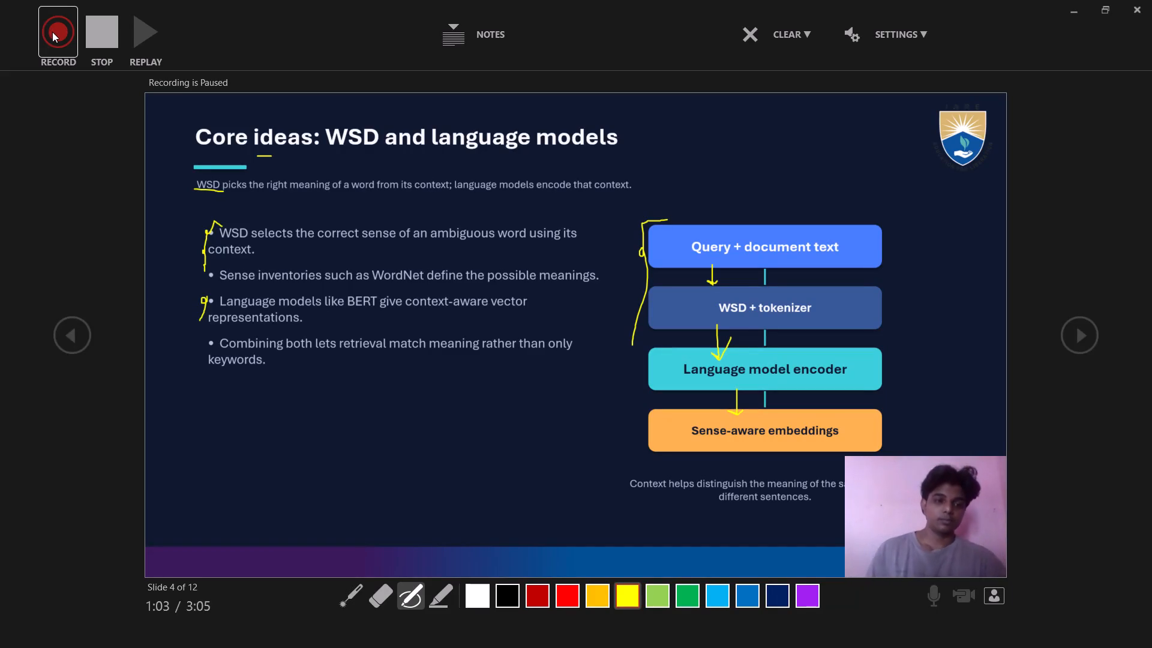
Resume the slide show recording on slide 4.
{"action": "left_click", "coordinate": [52, 32]}
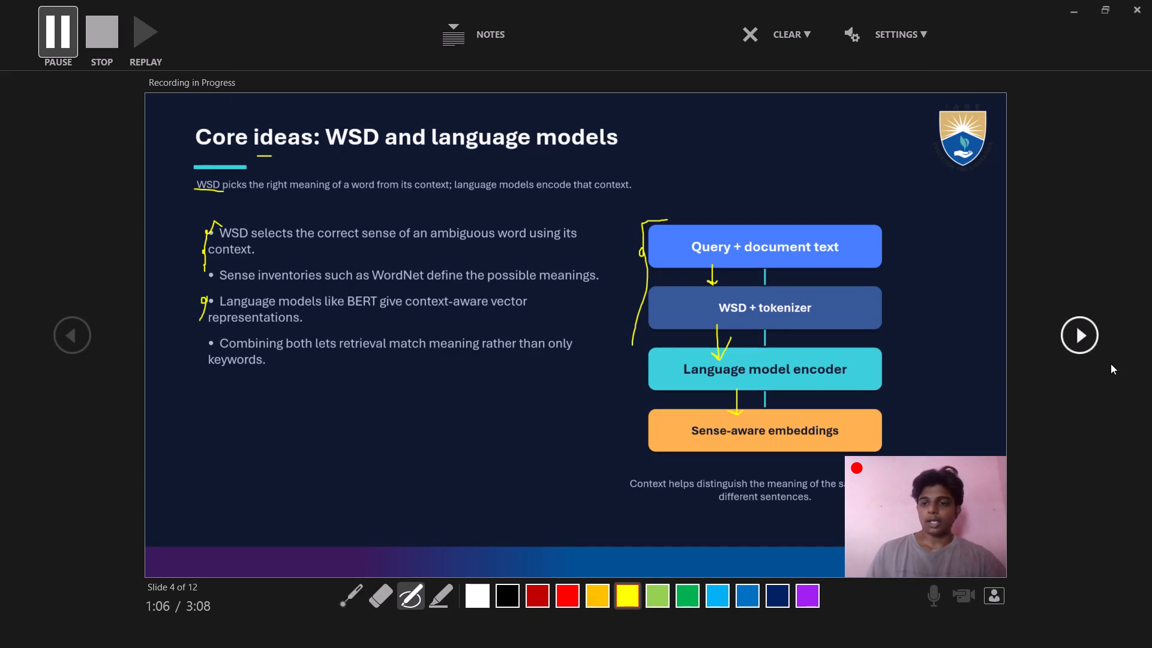
Advance to slide 5 and underline parts of its title, subtitle, "Illustrative", the river bank sentence, "bank" and "not a financial institution".
{"action": "left_click", "coordinate": [1078, 337]}
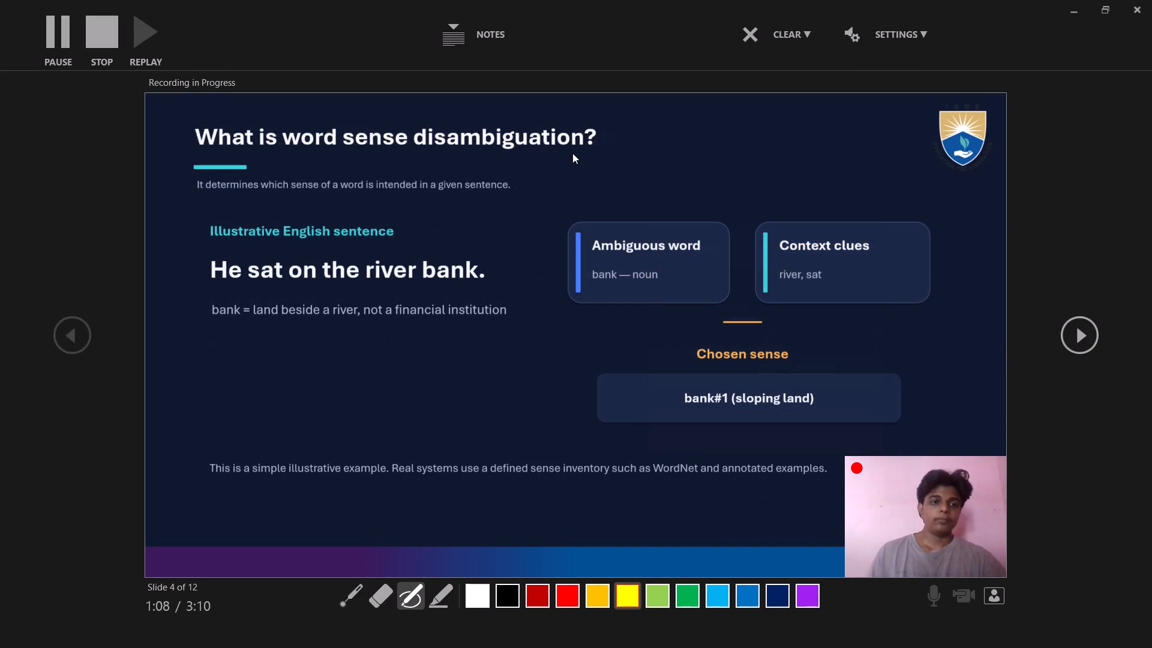
{"action": "left_click_drag", "start_coordinate": [261, 155], "coordinate": [298, 154]}
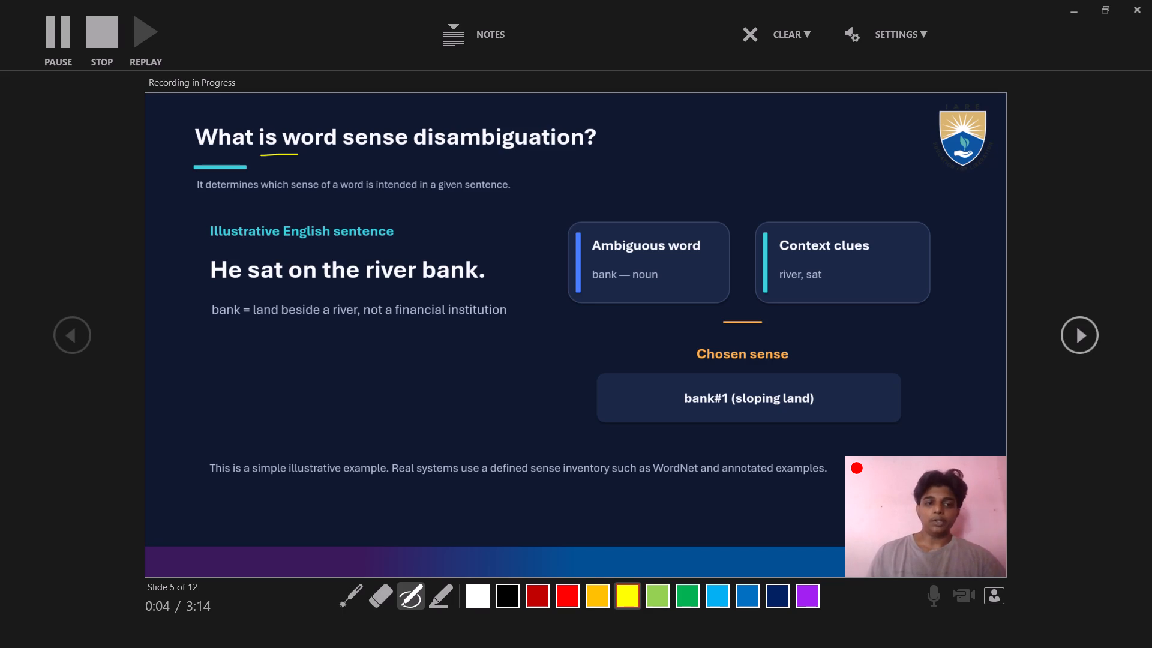
{"action": "left_click_drag", "start_coordinate": [241, 191], "coordinate": [256, 191]}
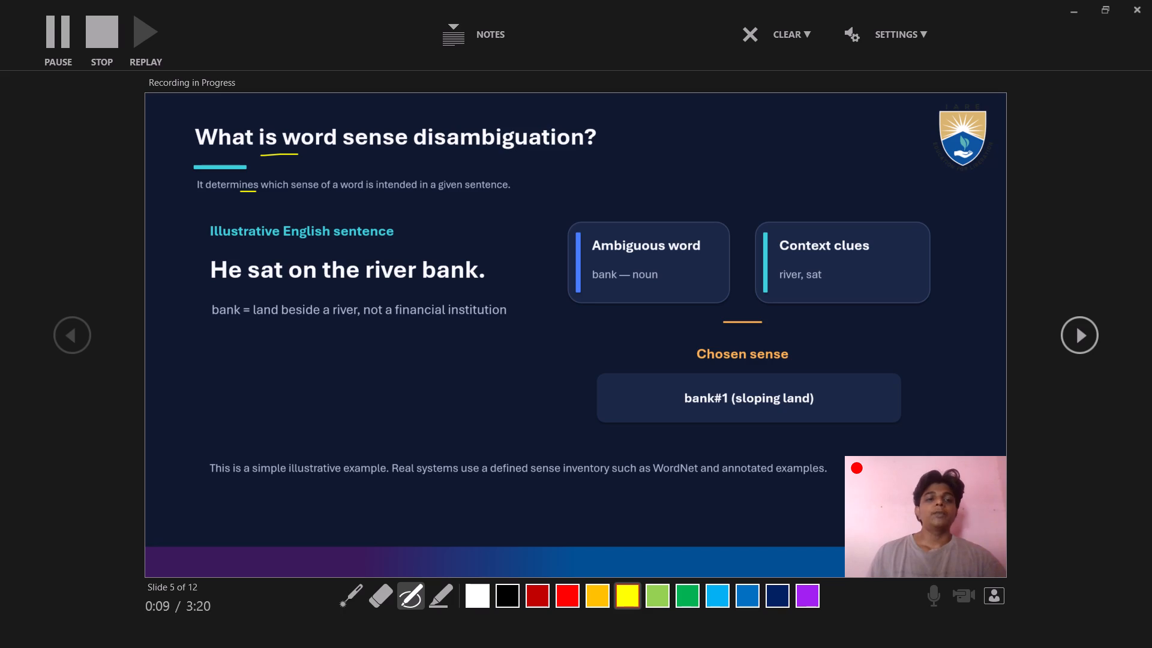
{"action": "left_click_drag", "start_coordinate": [211, 248], "coordinate": [248, 248]}
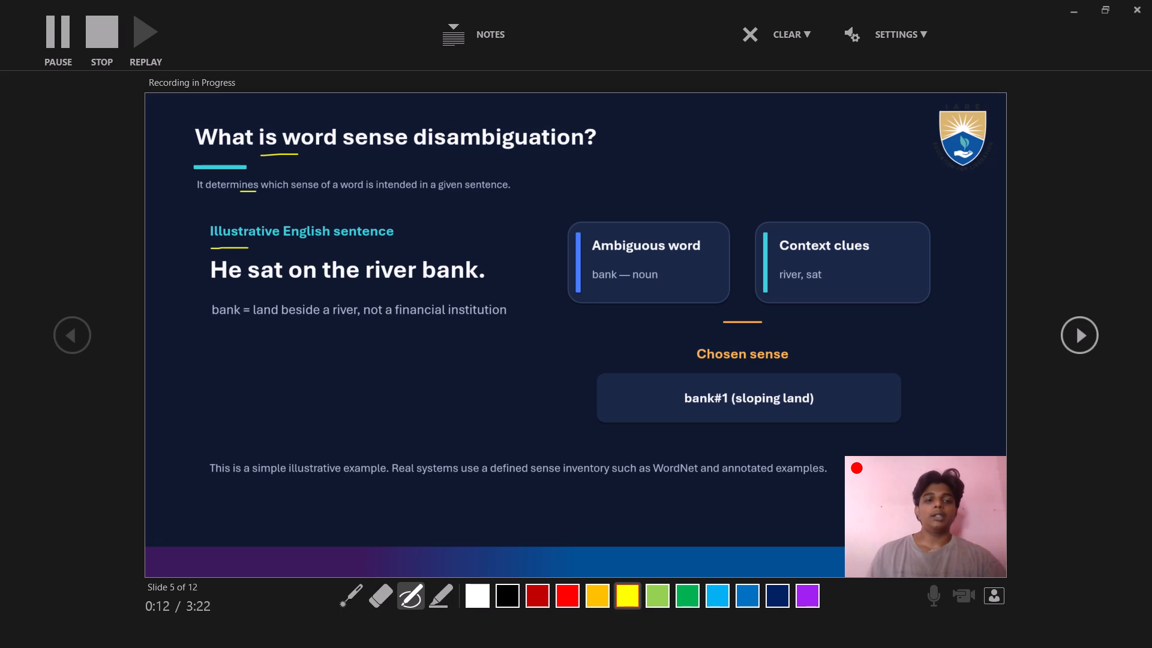
{"action": "left_click_drag", "start_coordinate": [210, 275], "coordinate": [210, 289]}
{"action": "left_click_drag", "start_coordinate": [210, 289], "coordinate": [258, 291]}
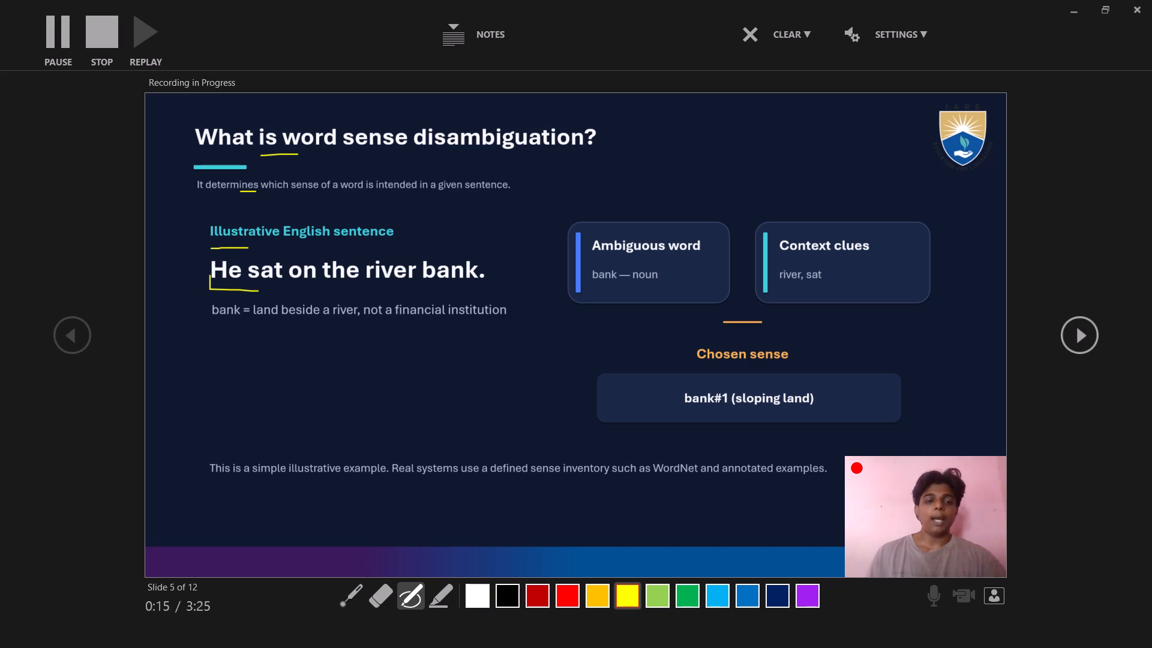
{"action": "left_click_drag", "start_coordinate": [225, 321], "coordinate": [234, 321]}
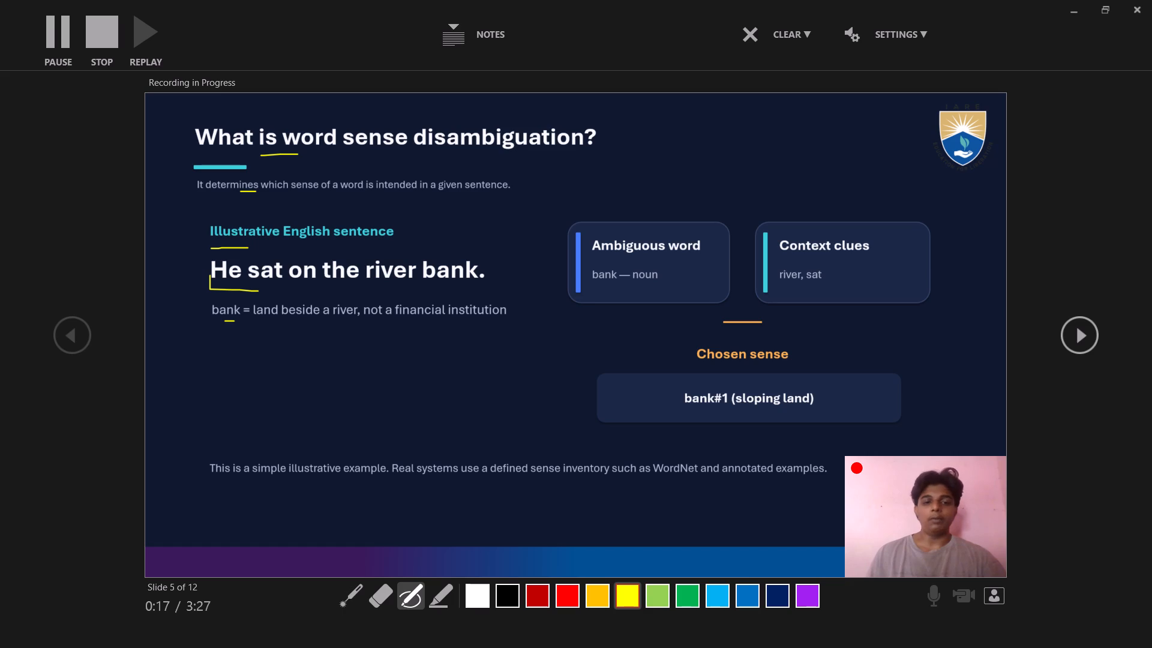
{"action": "left_click_drag", "start_coordinate": [379, 324], "coordinate": [468, 326]}
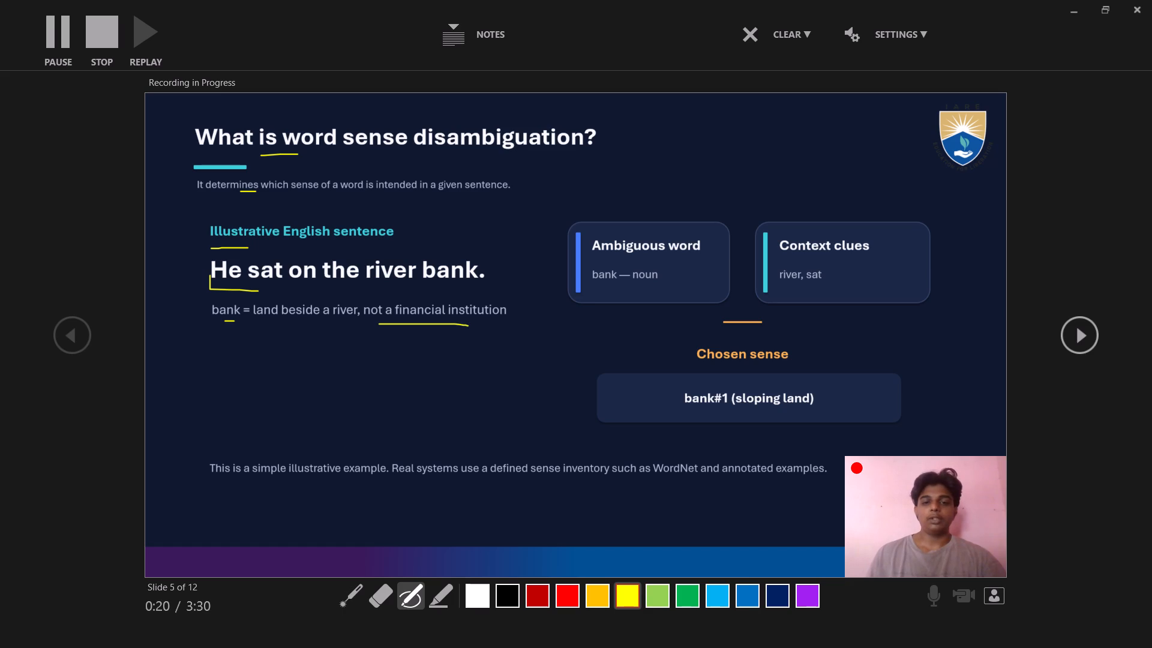
{"action": "left_click_drag", "start_coordinate": [468, 326], "coordinate": [470, 326]}
Bracket slide 5's Ambiguous word text and Chosen sense block, and underline "Context clues" and "river, sat".
{"action": "left_click_drag", "start_coordinate": [590, 223], "coordinate": [586, 237]}
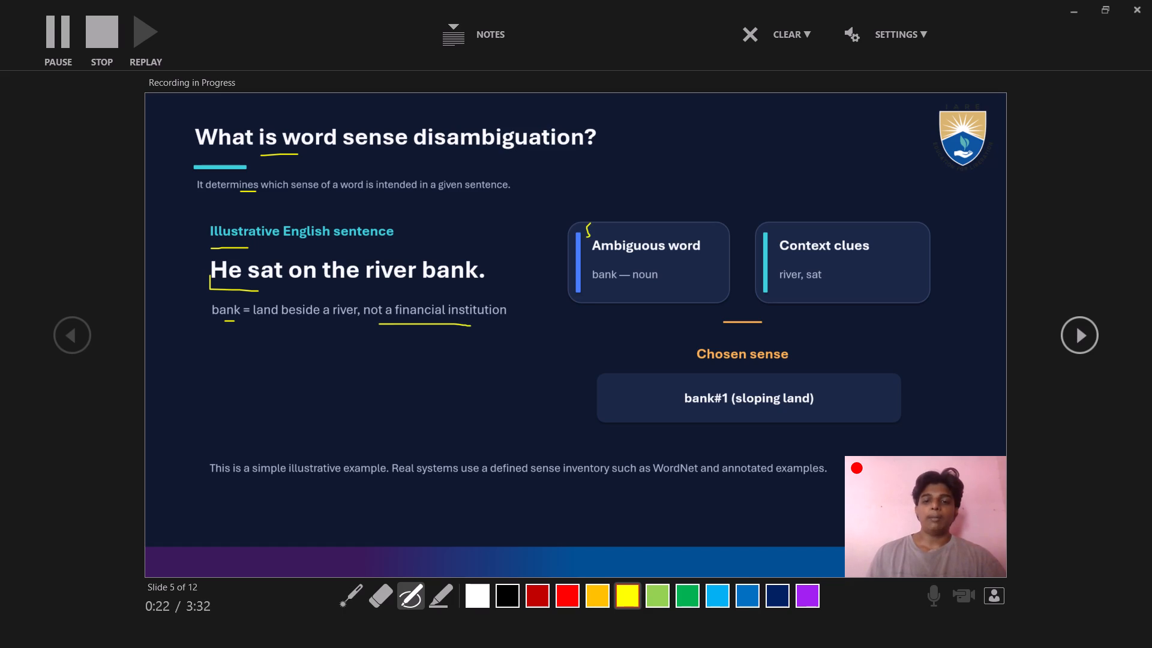
{"action": "left_click_drag", "start_coordinate": [586, 237], "coordinate": [586, 286]}
{"action": "left_click", "coordinate": [586, 286]}
{"action": "left_click_drag", "start_coordinate": [586, 286], "coordinate": [655, 289]}
{"action": "left_click_drag", "start_coordinate": [779, 262], "coordinate": [889, 256]}
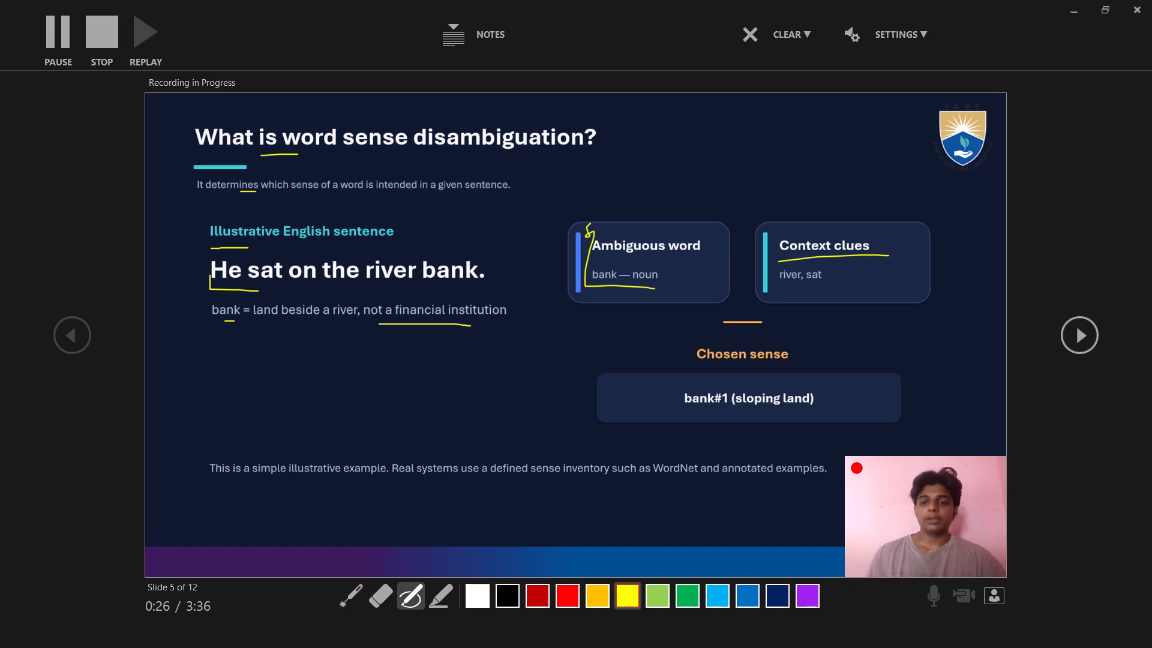
{"action": "left_click_drag", "start_coordinate": [789, 290], "coordinate": [834, 288]}
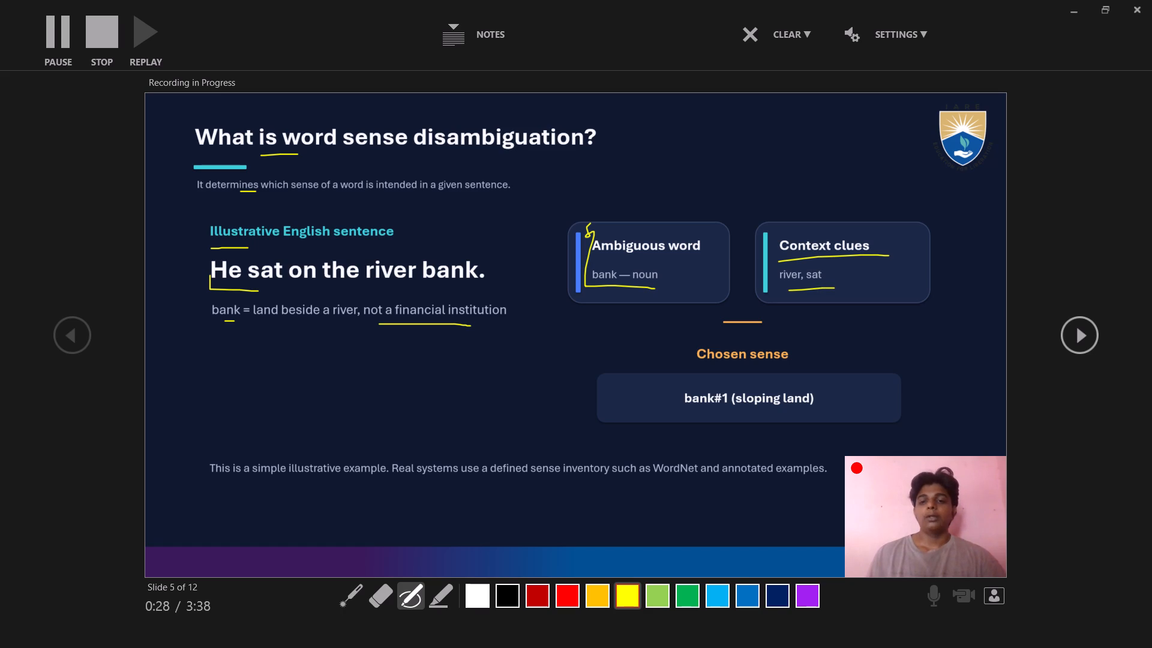
{"action": "left_click_drag", "start_coordinate": [725, 317], "coordinate": [672, 416]}
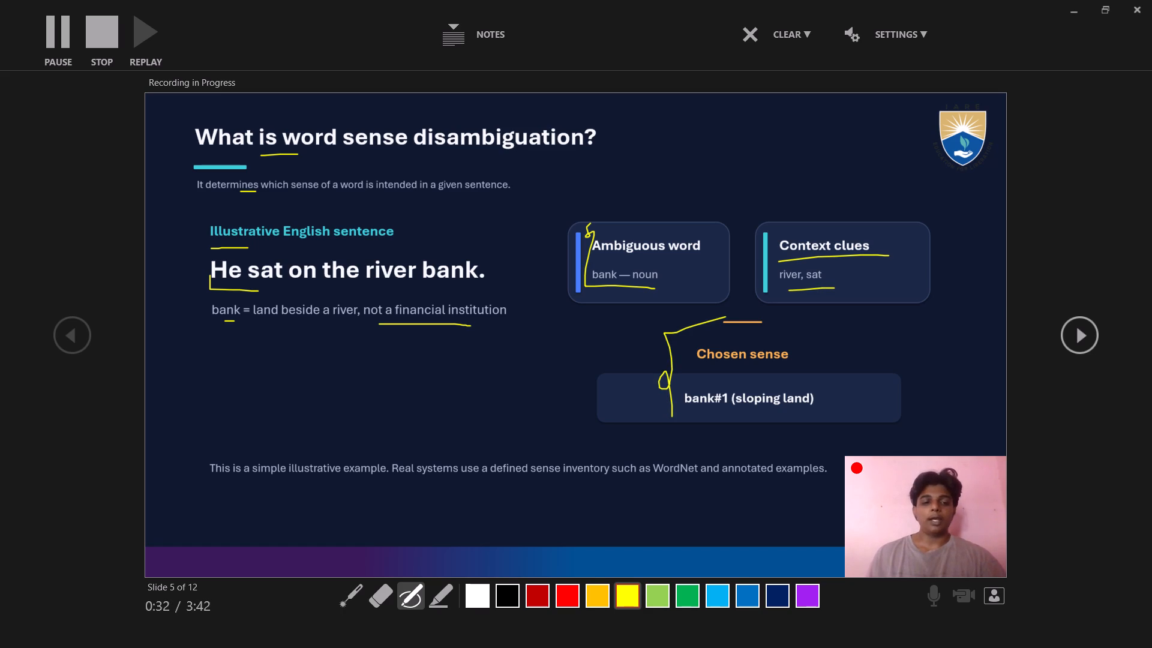
Underline the start of slide 5's bottom note, "What" in the title and "a word is" in the subtitle.
{"action": "left_click_drag", "start_coordinate": [218, 481], "coordinate": [238, 481]}
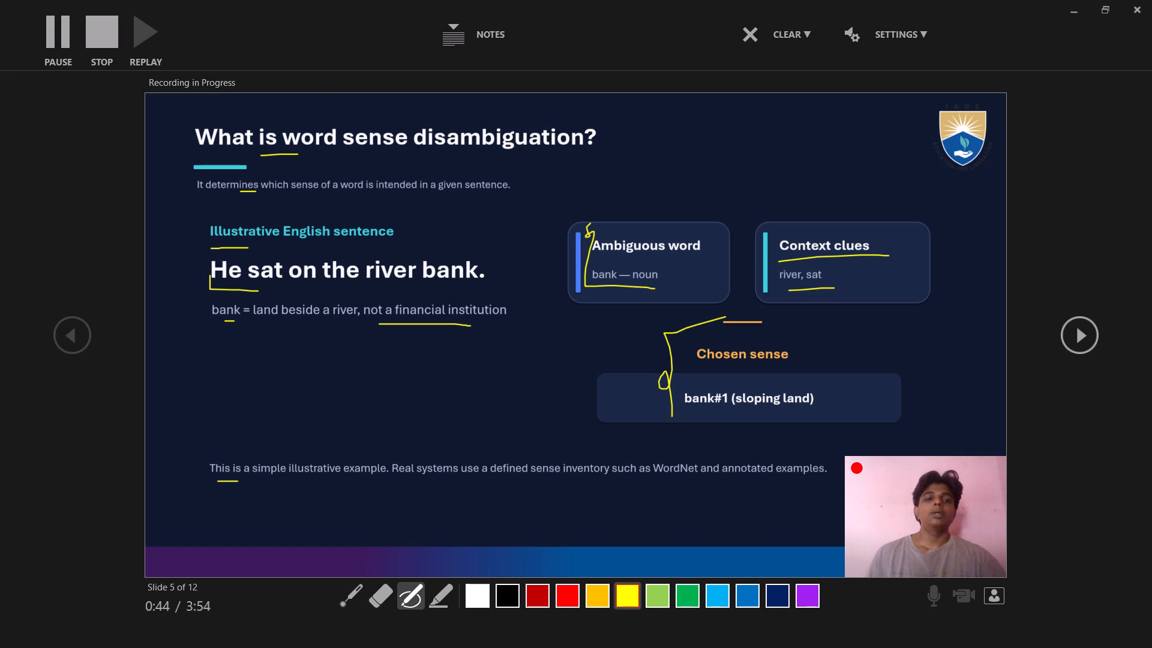
{"action": "left_click_drag", "start_coordinate": [196, 161], "coordinate": [242, 161]}
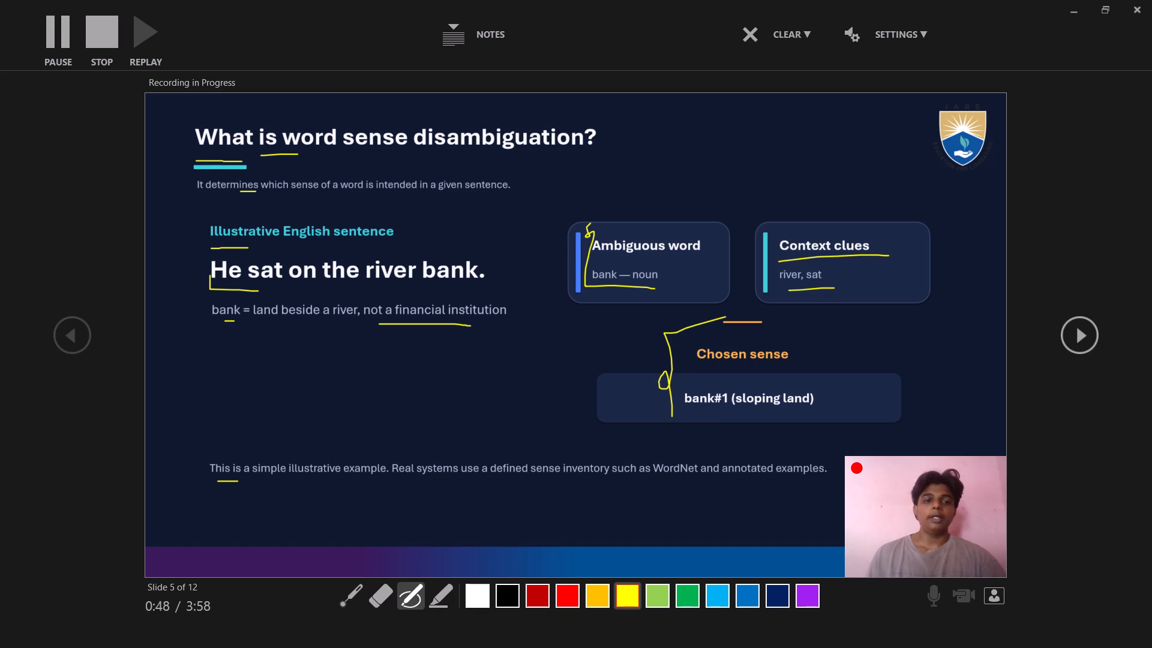
{"action": "left_click_drag", "start_coordinate": [329, 194], "coordinate": [376, 200]}
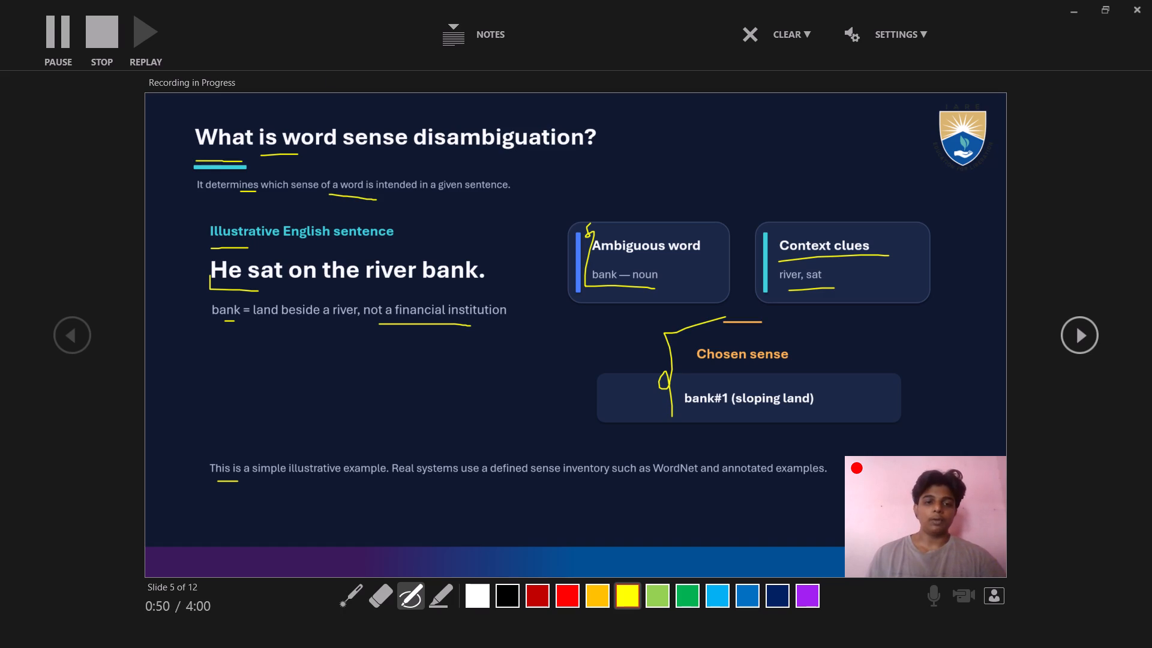
Advance to slide 6 and underline "to" in the title and the end of "practical" in the subtitle.
{"action": "left_click", "coordinate": [1073, 346]}
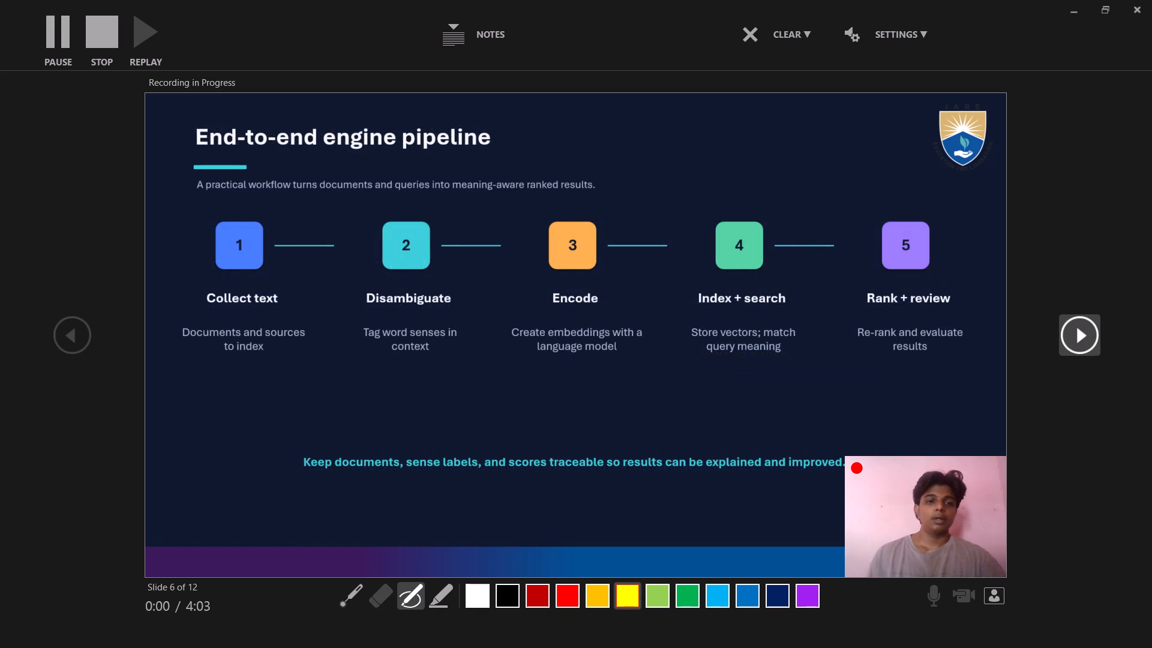
{"action": "left_click_drag", "start_coordinate": [251, 155], "coordinate": [277, 155]}
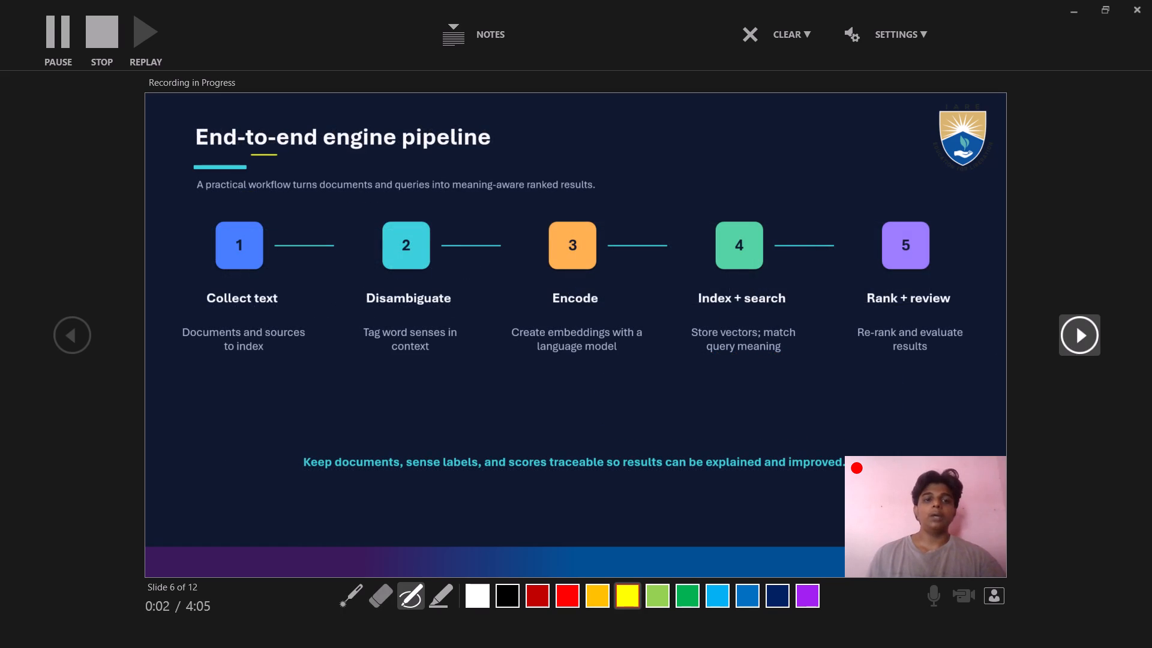
{"action": "left_click_drag", "start_coordinate": [226, 194], "coordinate": [243, 194]}
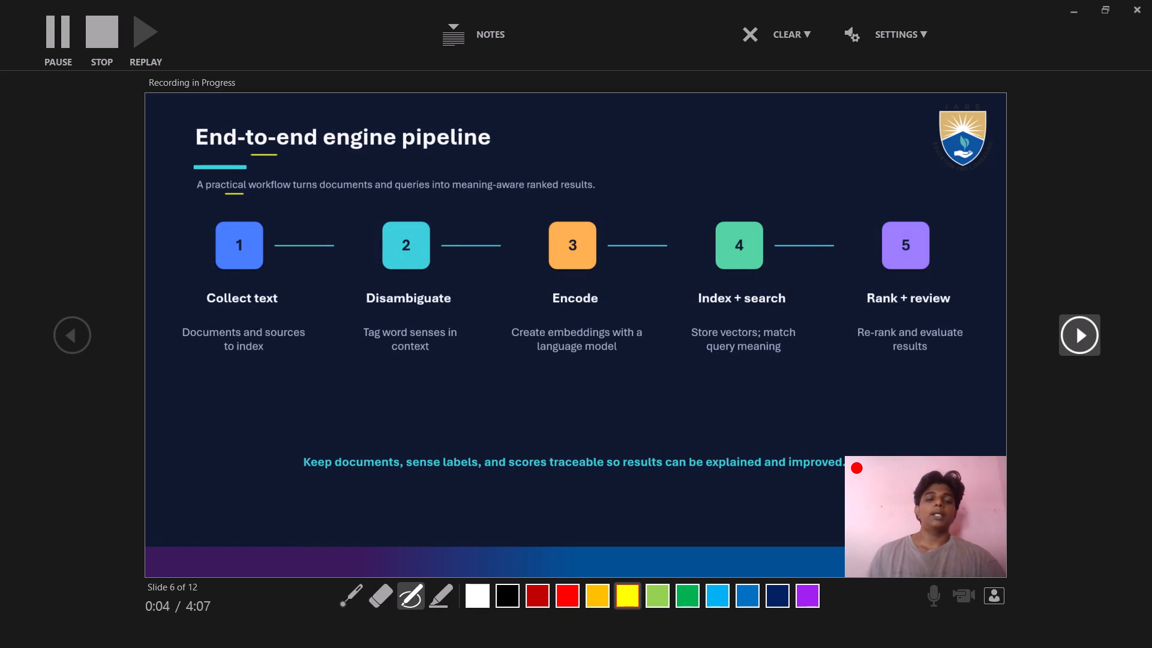
{"action": "left_click_drag", "start_coordinate": [243, 194], "coordinate": [254, 194]}
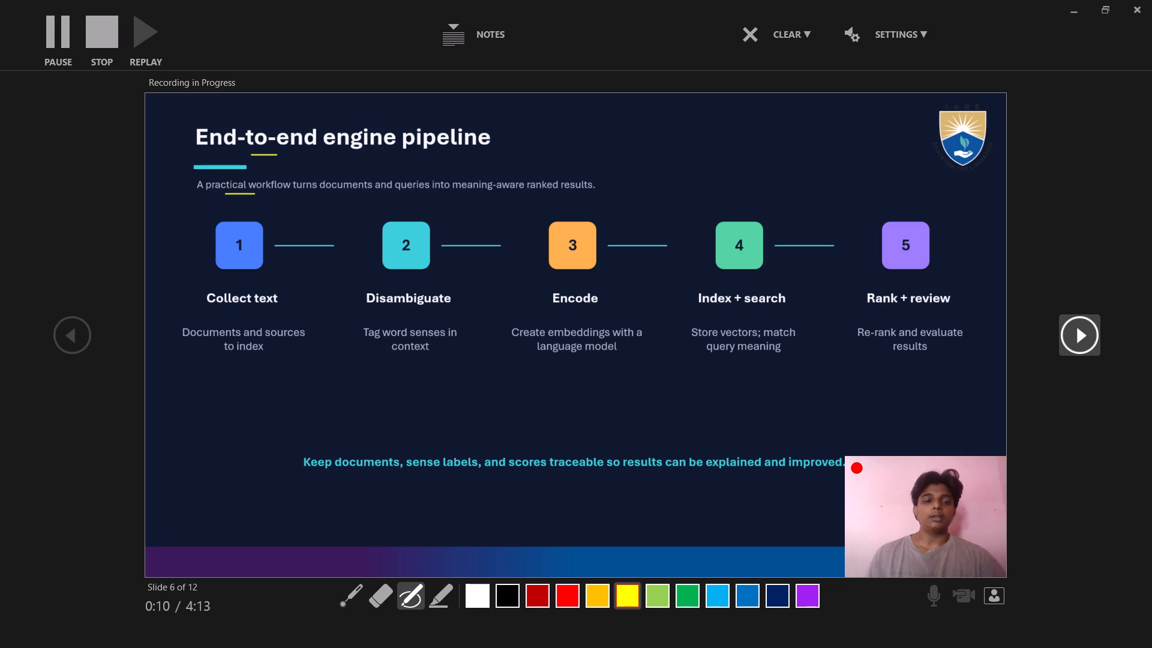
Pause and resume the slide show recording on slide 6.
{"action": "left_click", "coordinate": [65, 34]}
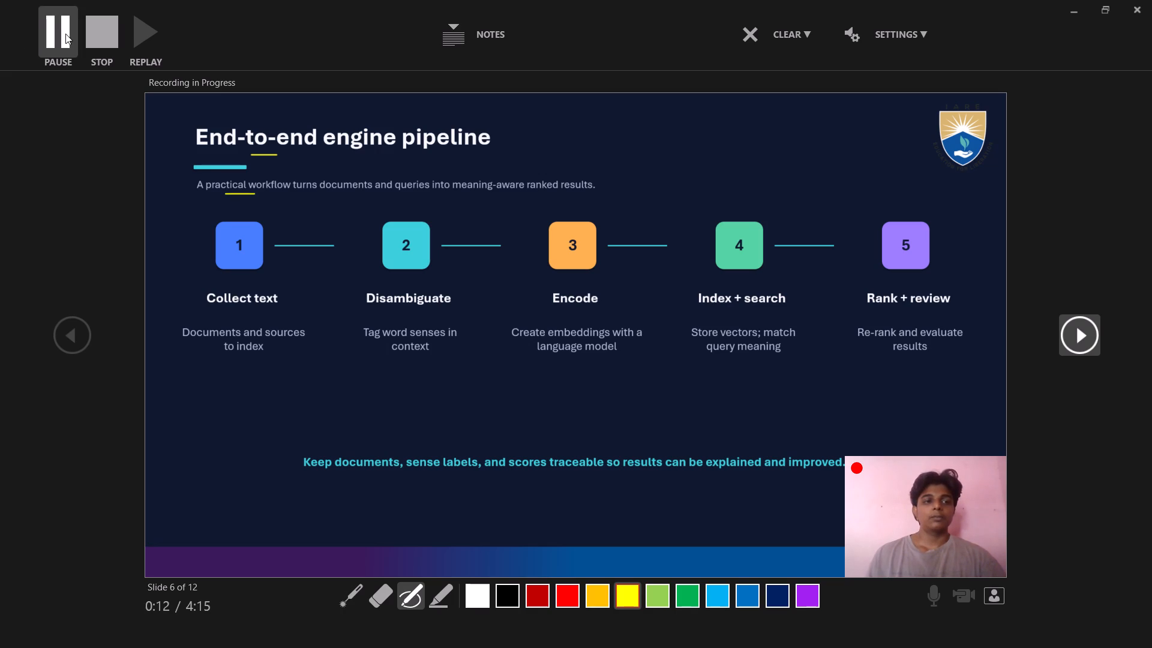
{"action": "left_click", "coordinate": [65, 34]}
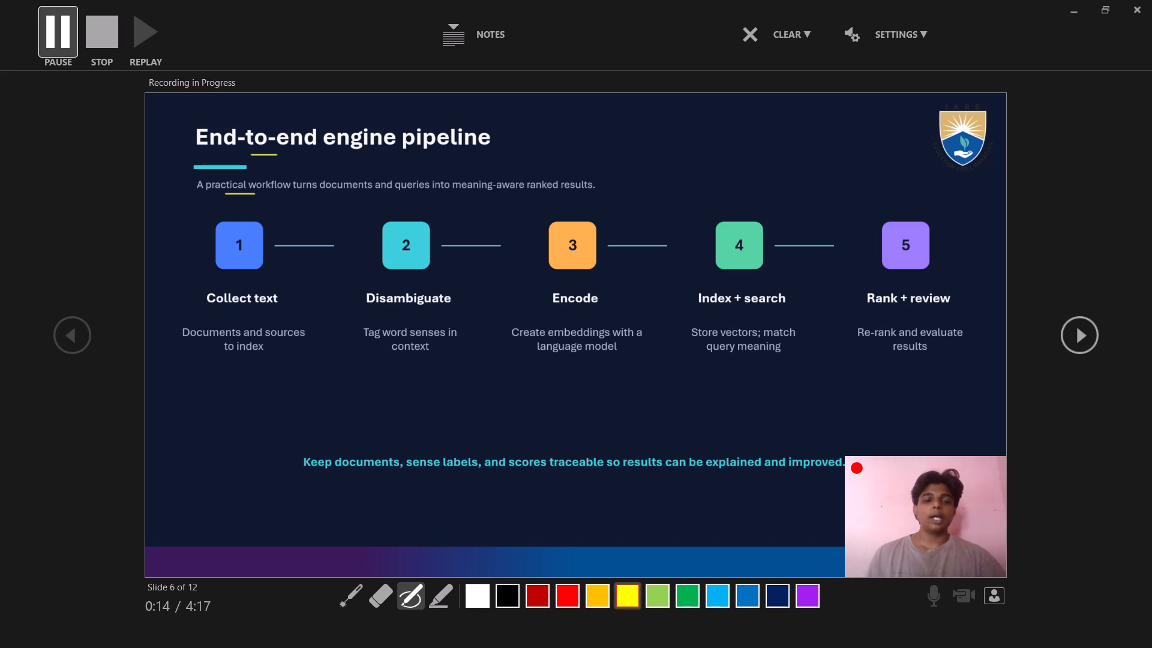
Mark slide 6's Collect text heading, draw a line from Disambiguate to Encode, and box "Documents and sources to index" with a small arrow above.
{"action": "left_click_drag", "start_coordinate": [205, 288], "coordinate": [198, 298]}
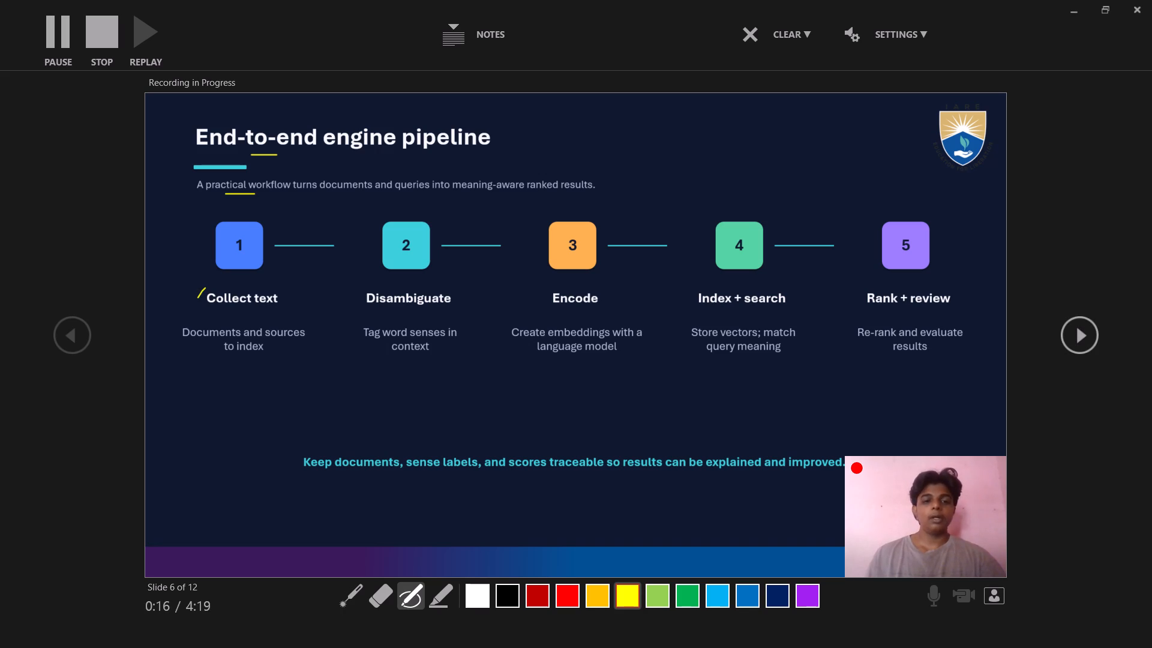
{"action": "left_click_drag", "start_coordinate": [428, 314], "coordinate": [572, 302]}
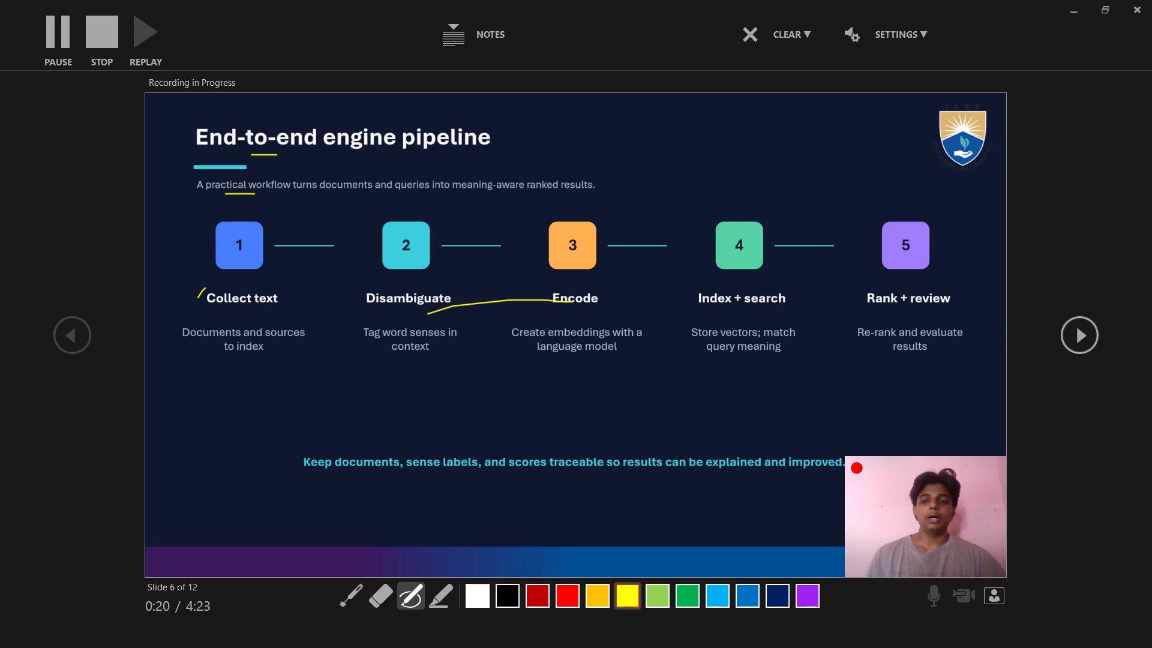
{"action": "left_click_drag", "start_coordinate": [263, 308], "coordinate": [271, 308]}
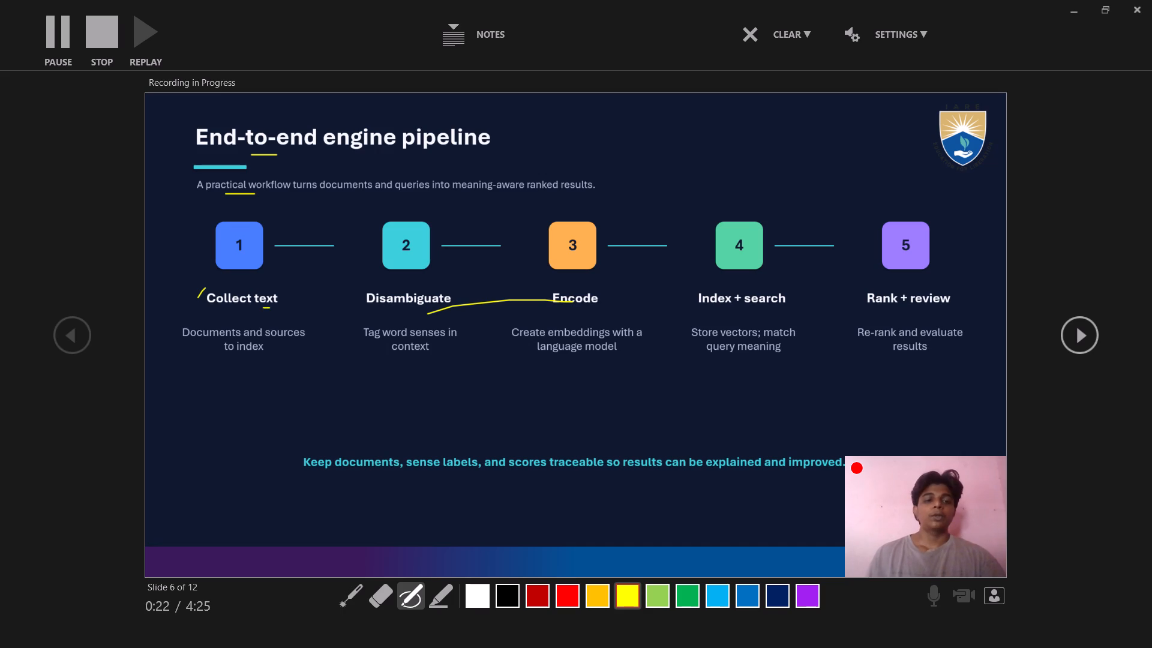
{"action": "left_click_drag", "start_coordinate": [271, 308], "coordinate": [272, 308]}
{"action": "left_click", "coordinate": [204, 320]}
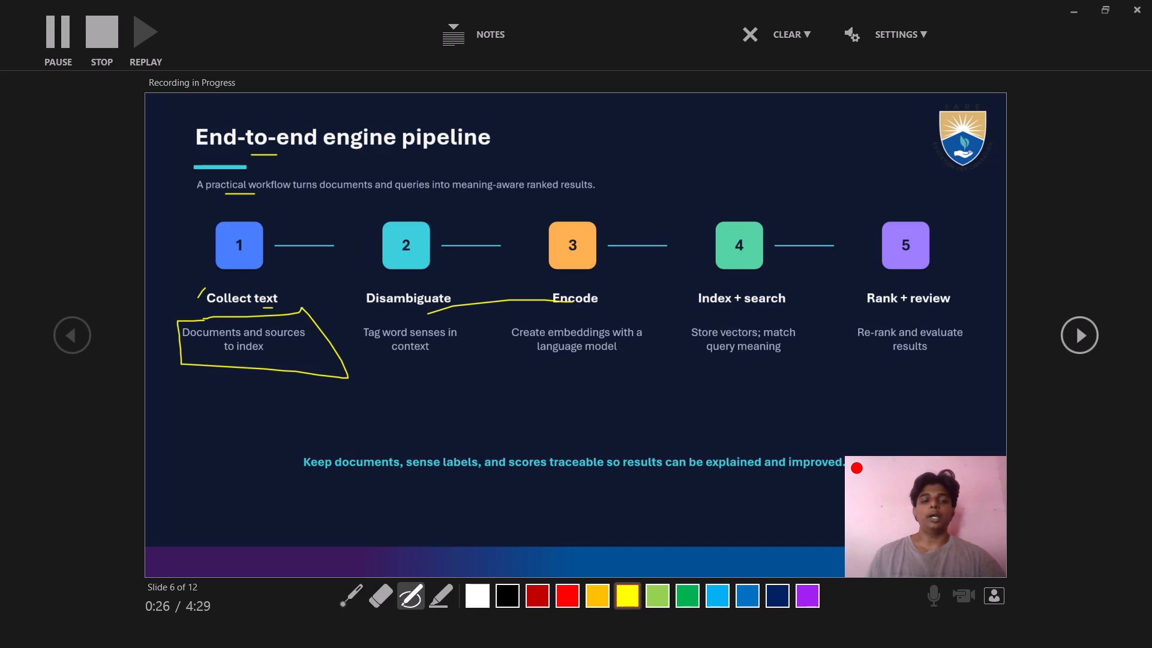
{"action": "left_click_drag", "start_coordinate": [230, 312], "coordinate": [227, 307]}
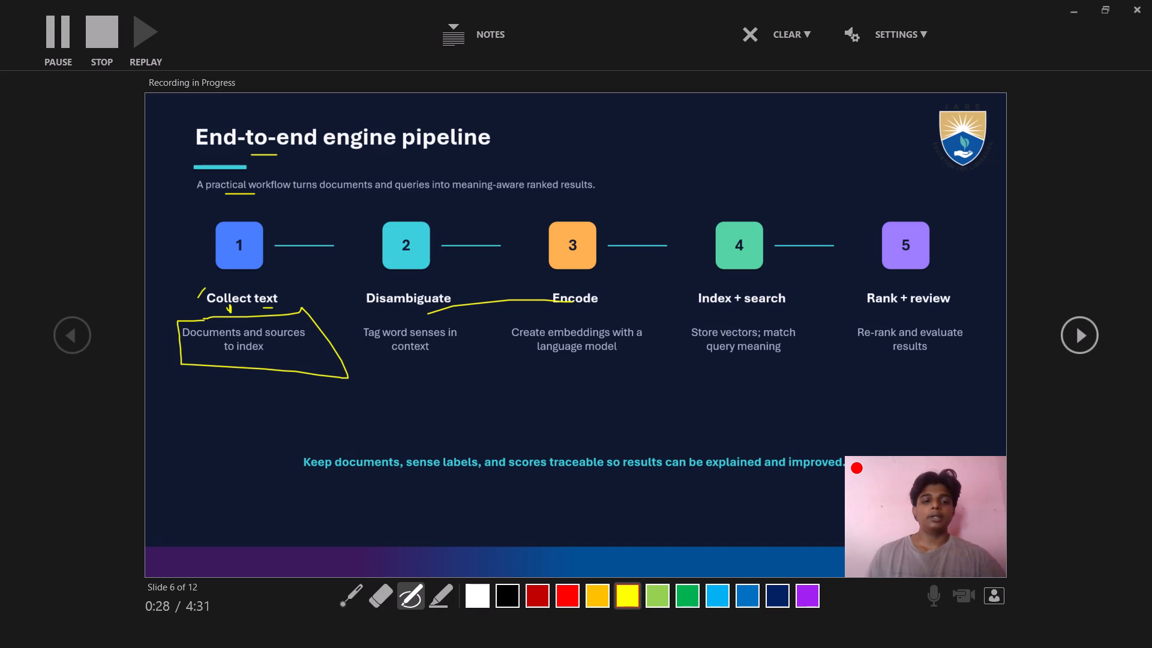
{"action": "left_click_drag", "start_coordinate": [227, 307], "coordinate": [252, 311]}
Underline "word" under Disambiguate and "query meaning", dot above Encode's description, and draw downward arrows below Index + search and Rank + review.
{"action": "left_click_drag", "start_coordinate": [380, 340], "coordinate": [398, 343]}
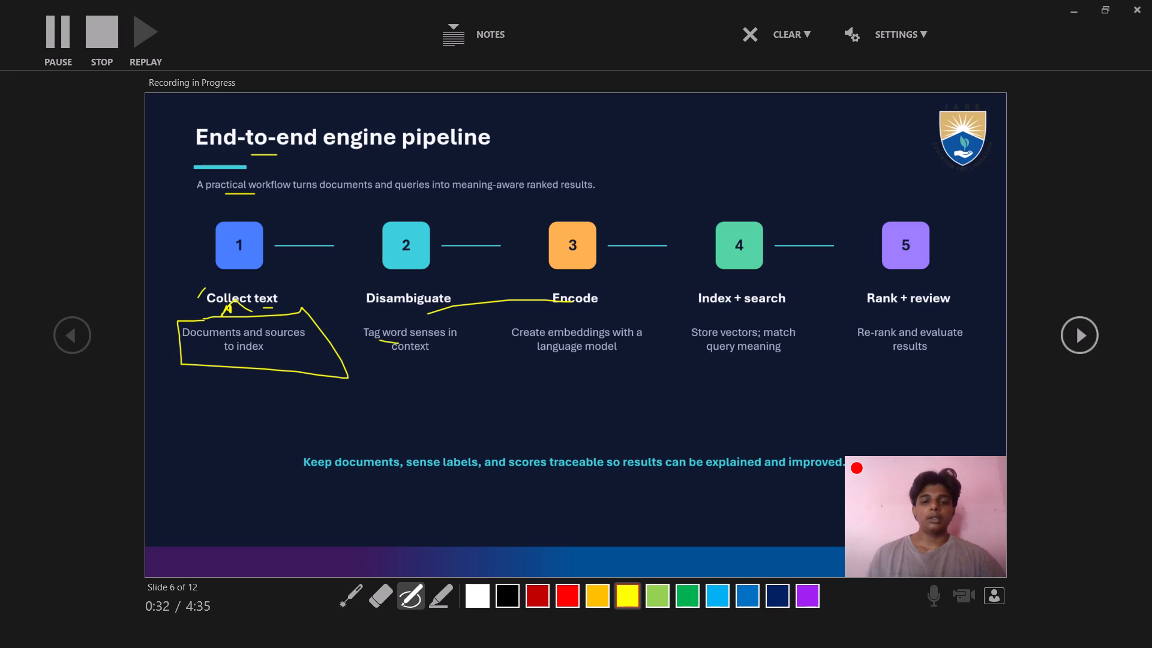
{"action": "left_click", "coordinate": [571, 324]}
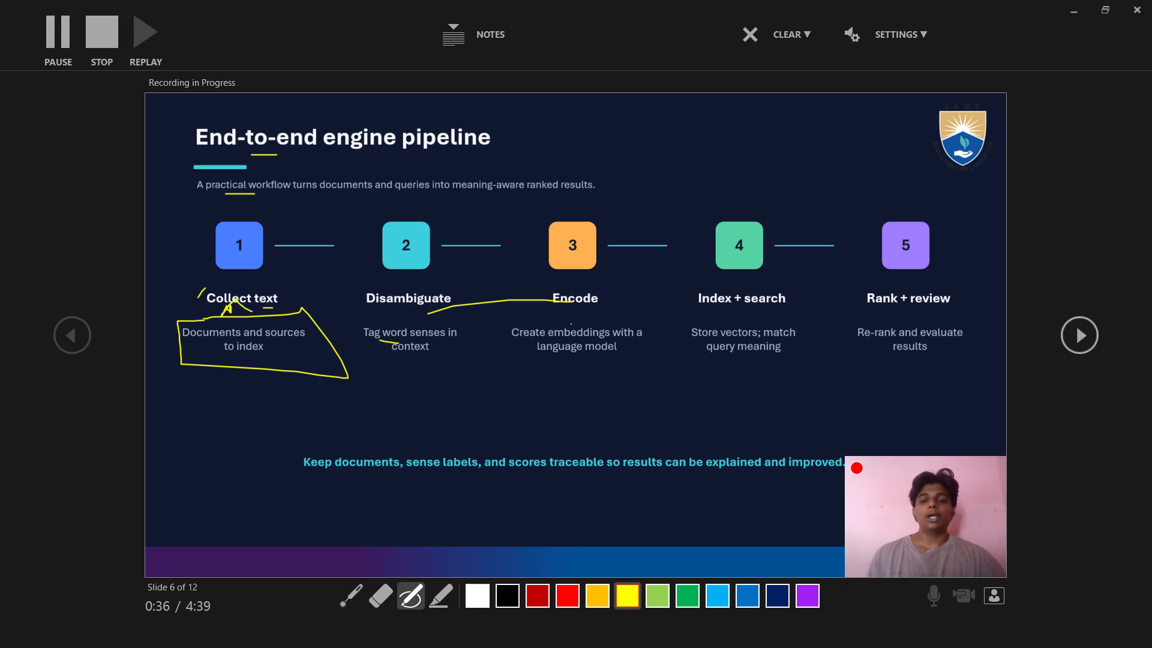
{"action": "left_click_drag", "start_coordinate": [733, 316], "coordinate": [727, 330]}
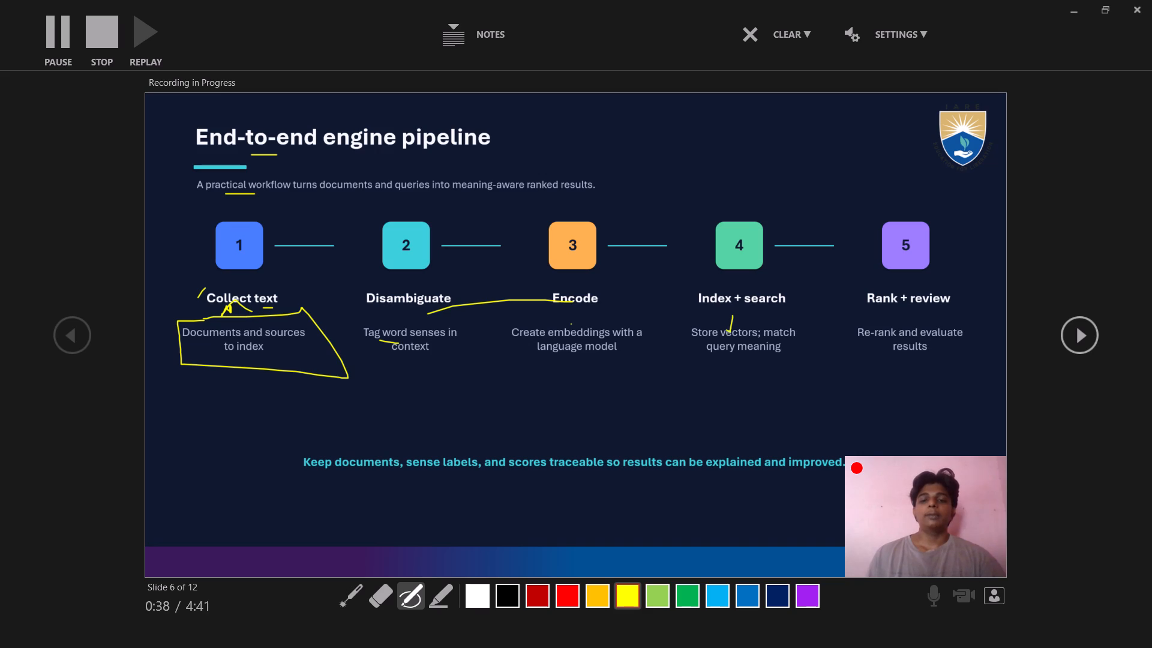
{"action": "left_click_drag", "start_coordinate": [727, 330], "coordinate": [734, 327]}
{"action": "left_click_drag", "start_coordinate": [726, 361], "coordinate": [749, 362]}
{"action": "left_click_drag", "start_coordinate": [904, 310], "coordinate": [904, 310]}
{"action": "left_click_drag", "start_coordinate": [904, 310], "coordinate": [914, 320]}
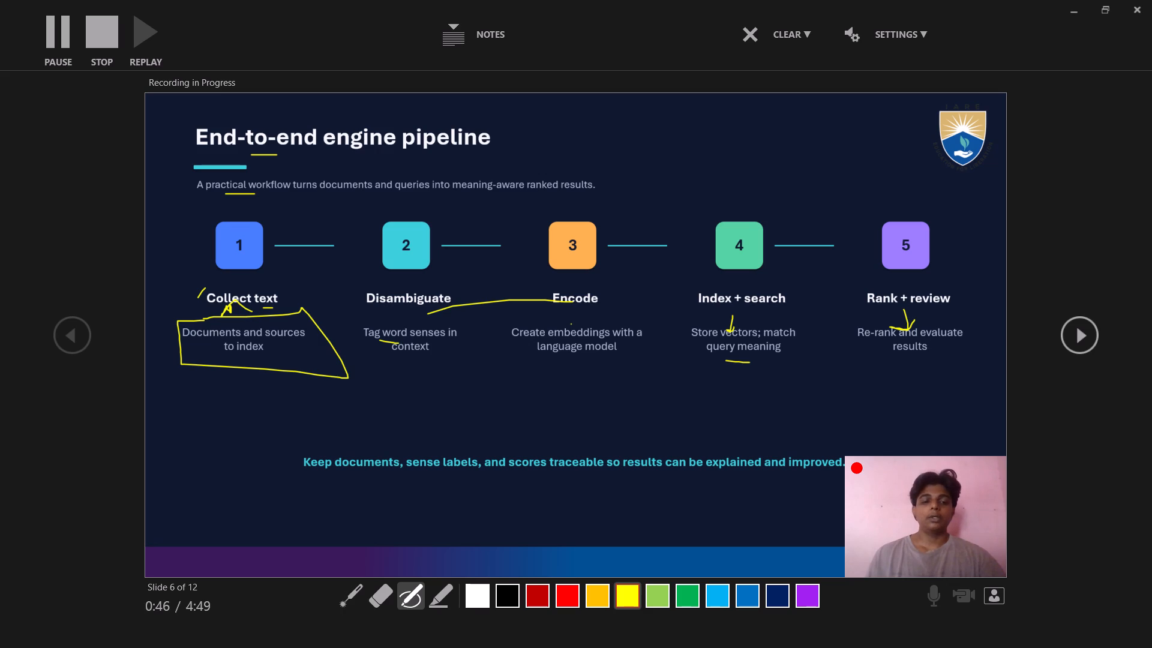
Draw a short slanted stroke above slide 6's closing note and underline "Keep documents" in it.
{"action": "left_click_drag", "start_coordinate": [325, 418], "coordinate": [284, 431]}
{"action": "left_click_drag", "start_coordinate": [289, 476], "coordinate": [332, 477]}
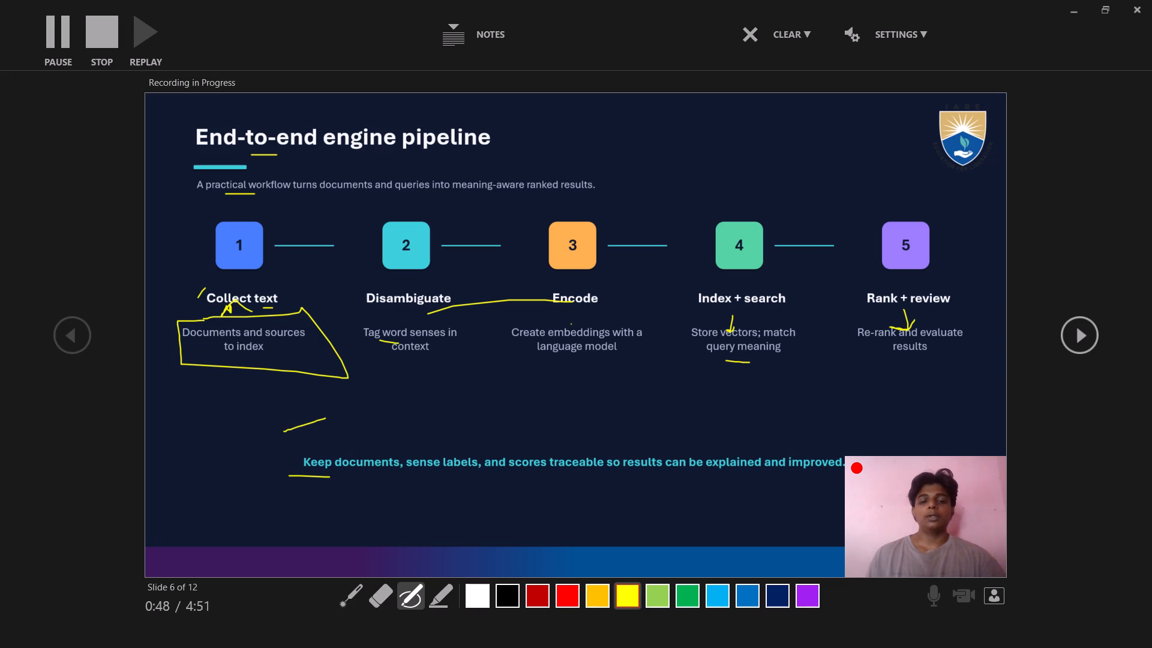
{"action": "left_click_drag", "start_coordinate": [332, 477], "coordinate": [373, 477]}
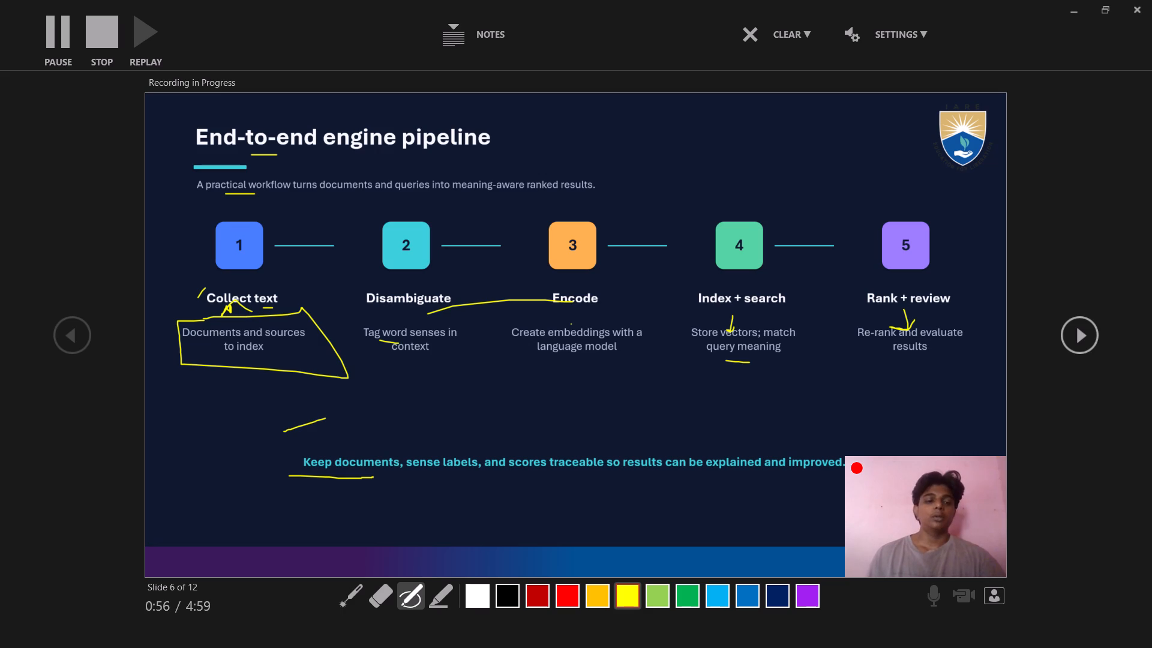
Underline the second "end" in slide 6's title and extend the underline beneath "practical workflow" in its subtitle.
{"action": "left_click_drag", "start_coordinate": [295, 162], "coordinate": [301, 162]}
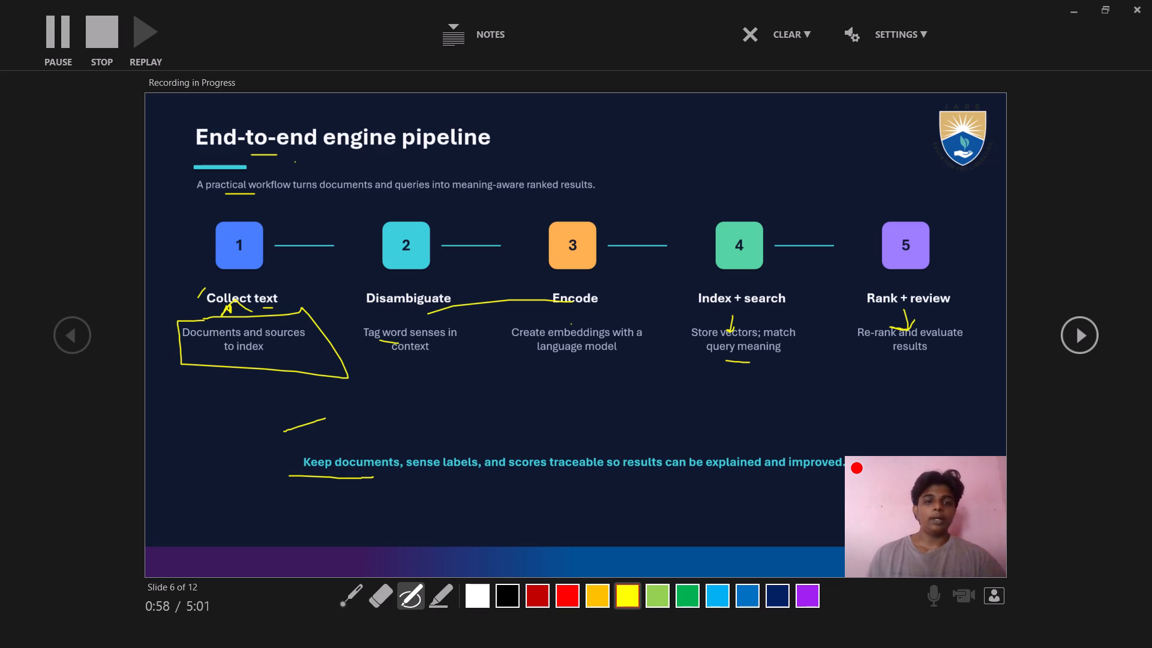
{"action": "left_click_drag", "start_coordinate": [301, 162], "coordinate": [320, 163]}
{"action": "left_click_drag", "start_coordinate": [233, 194], "coordinate": [257, 196]}
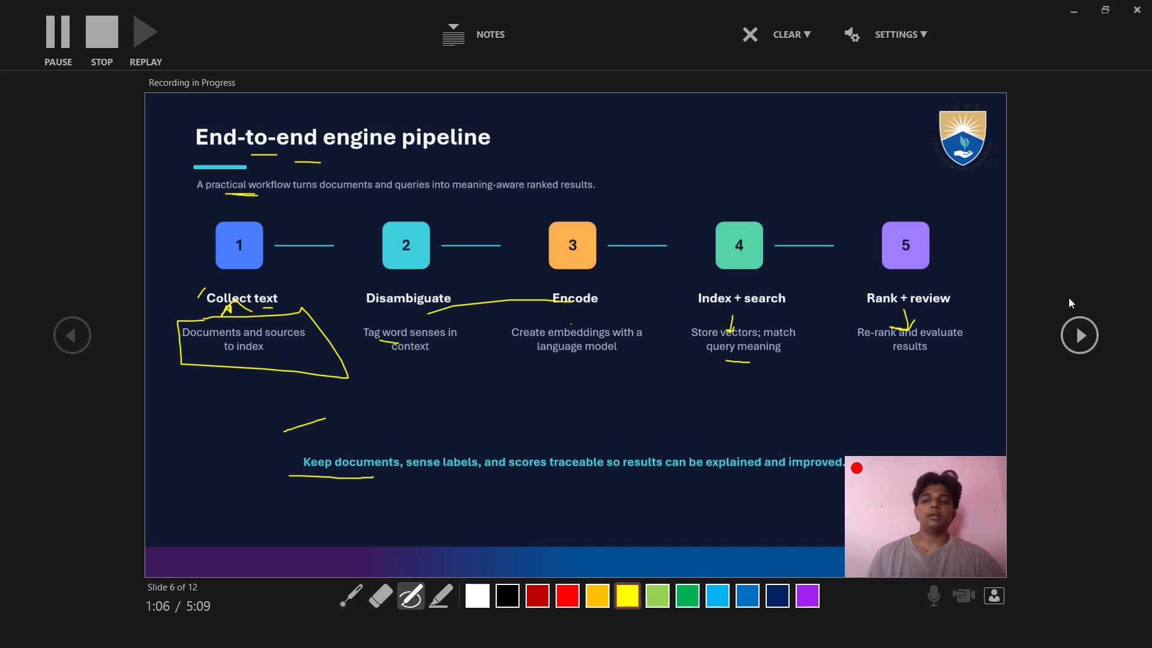
Advance to slide 7, then pause and resume the slide show recording there.
{"action": "left_click", "coordinate": [1082, 320]}
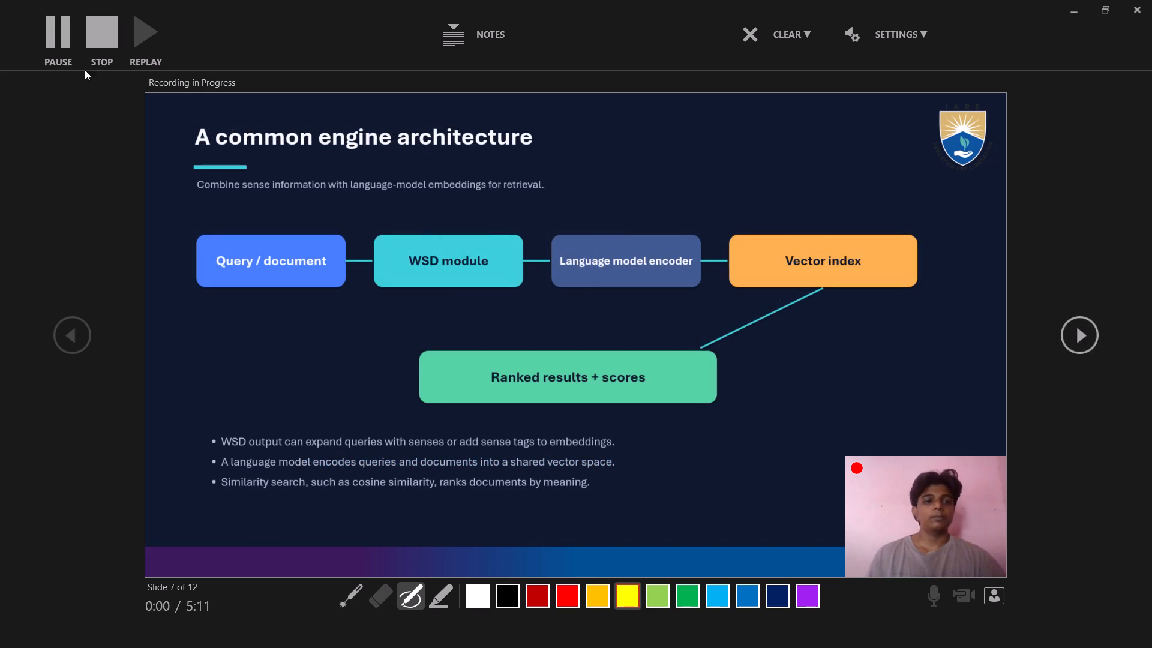
{"action": "left_click", "coordinate": [71, 32]}
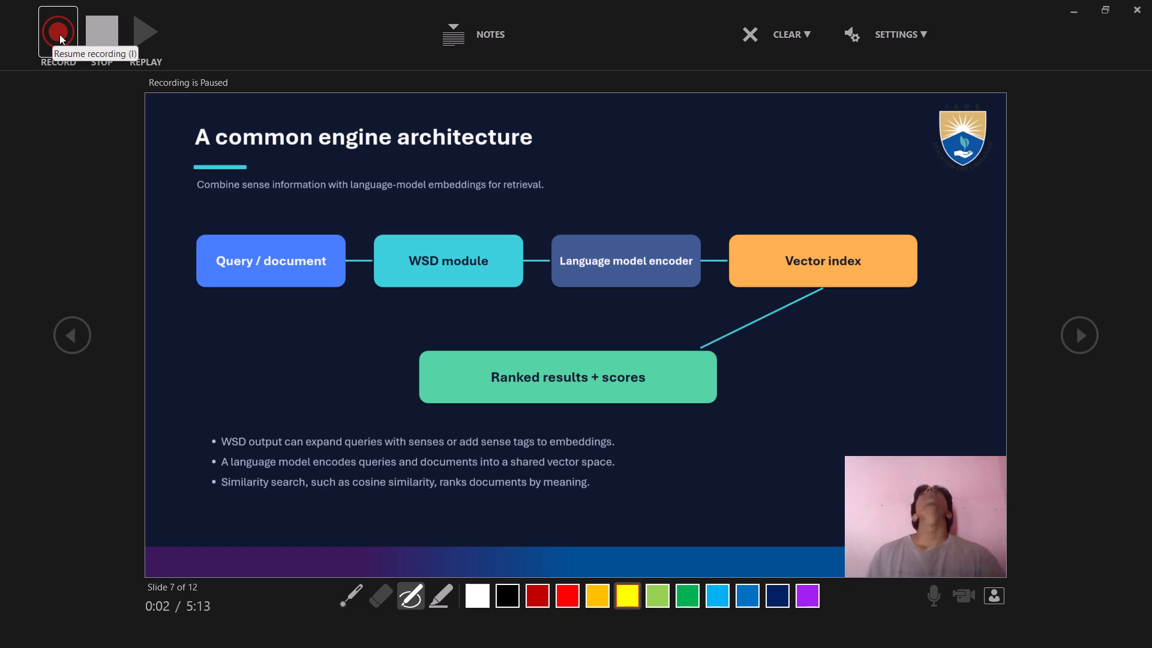
{"action": "left_click", "coordinate": [58, 32]}
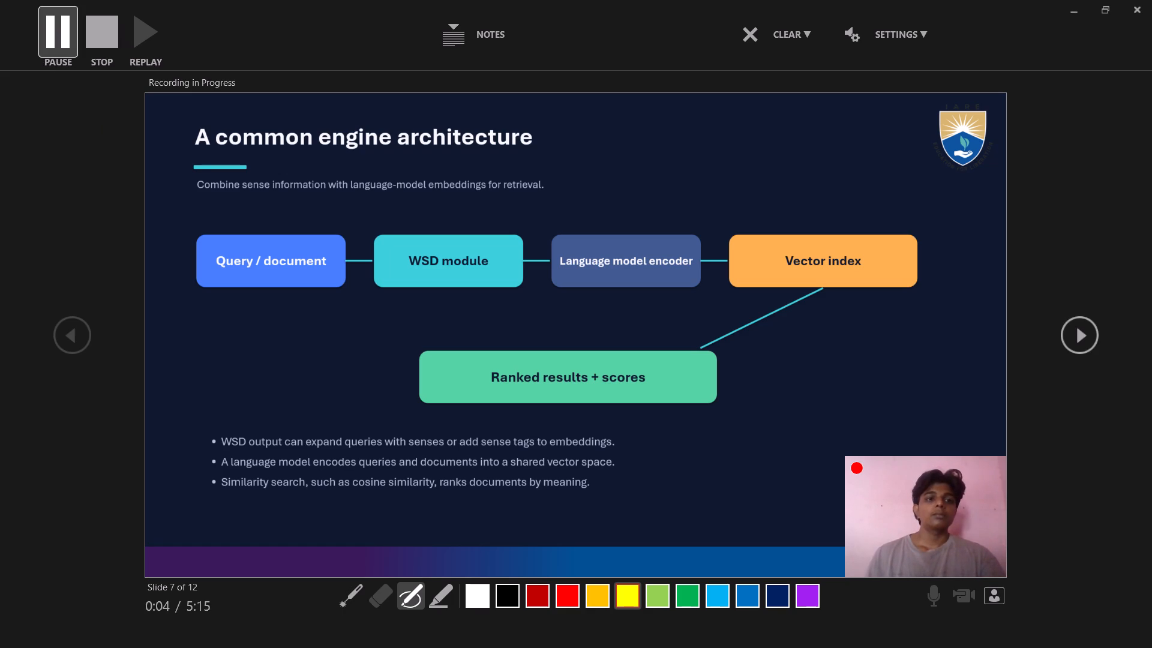
Underline "common" in slide 7's title and "Combine" in its subtitle, and draw a short stroke above the Query / document label.
{"action": "left_click_drag", "start_coordinate": [248, 169], "coordinate": [270, 169]}
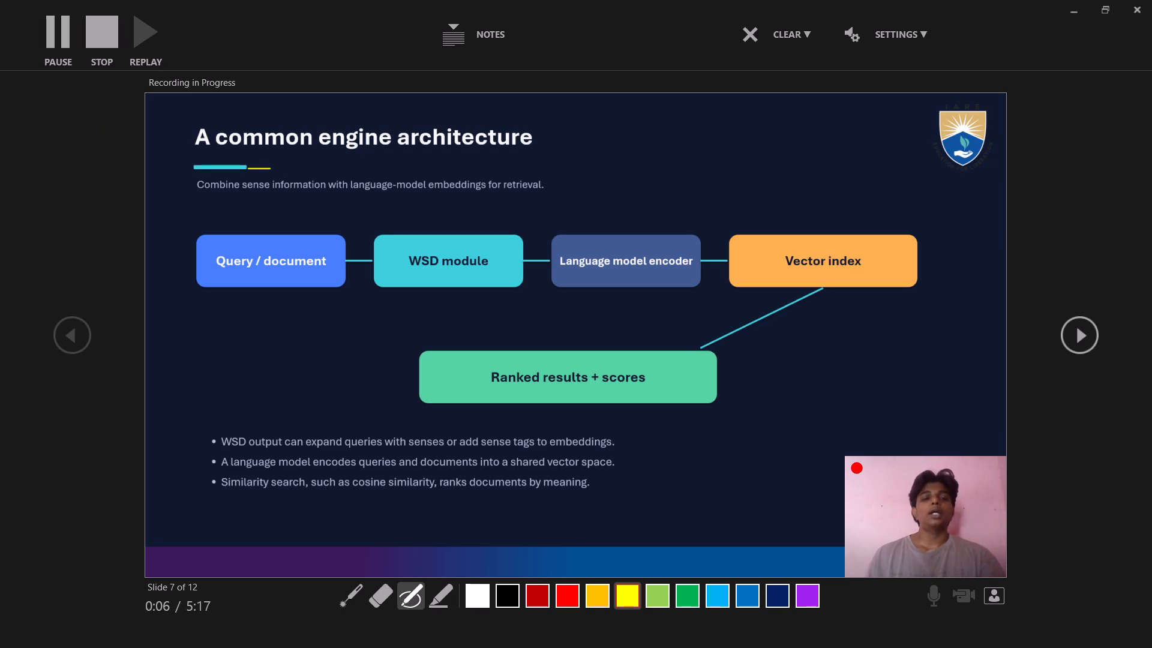
{"action": "left_click_drag", "start_coordinate": [209, 194], "coordinate": [235, 197]}
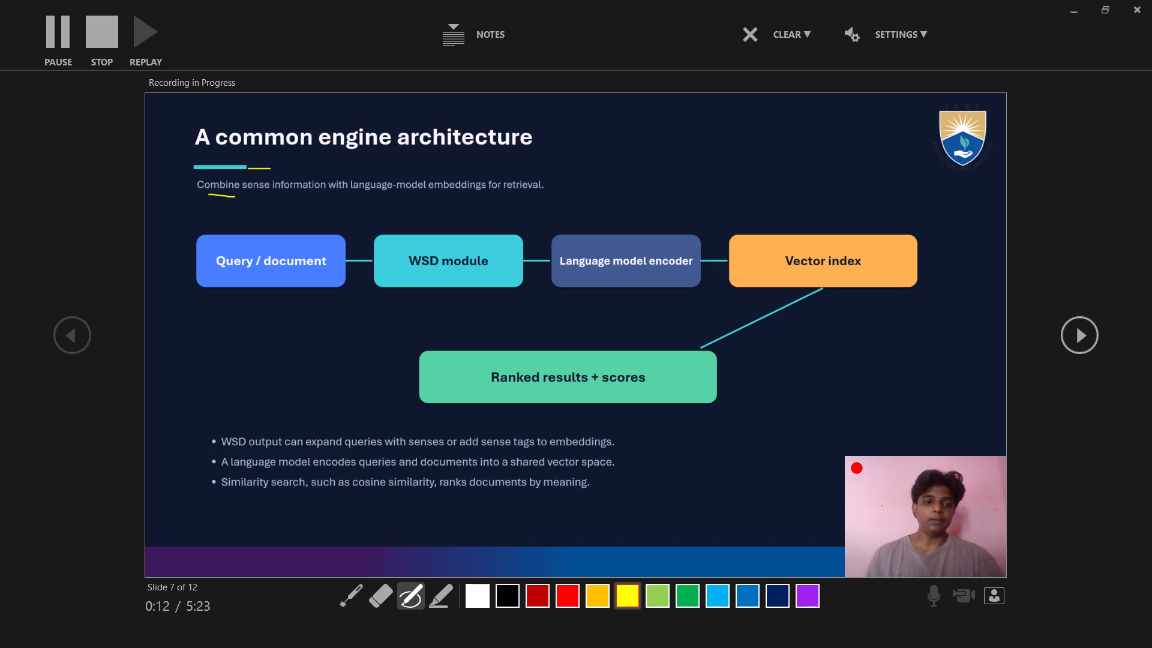
{"action": "left_click_drag", "start_coordinate": [268, 239], "coordinate": [290, 241]}
Draw arrows into WSD module, Language model encoder and Vector index, and one from Vector index down to Ranked results + scores.
{"action": "left_click_drag", "start_coordinate": [359, 250], "coordinate": [374, 250]}
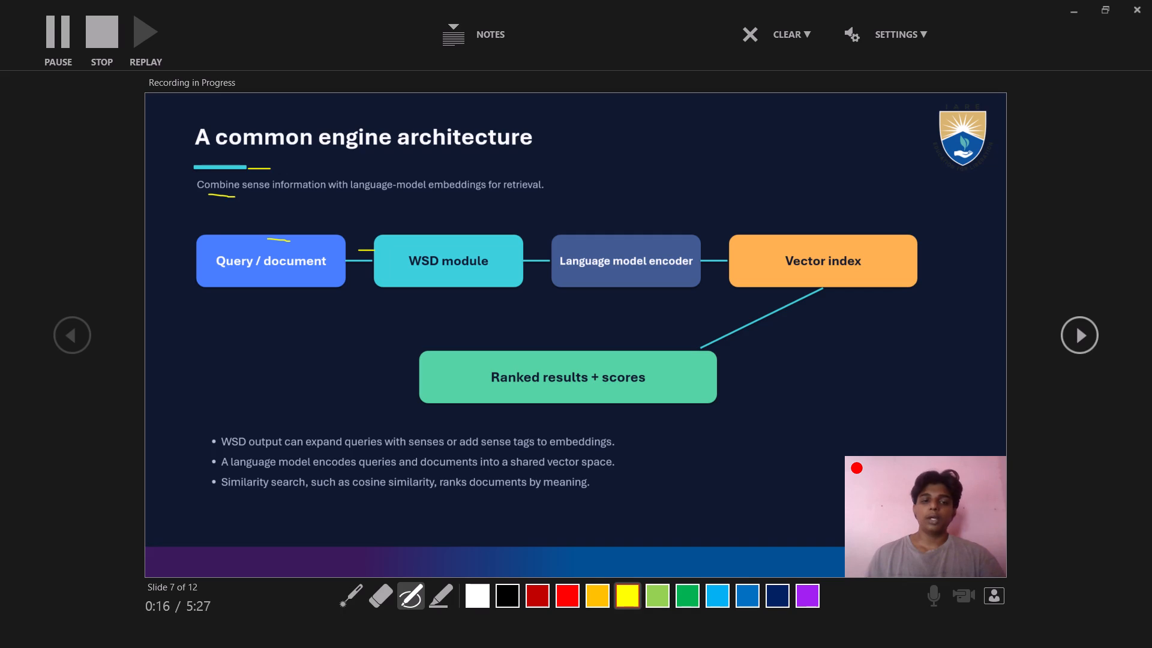
{"action": "left_click_drag", "start_coordinate": [374, 250], "coordinate": [377, 259]}
{"action": "left_click_drag", "start_coordinate": [513, 253], "coordinate": [541, 265]}
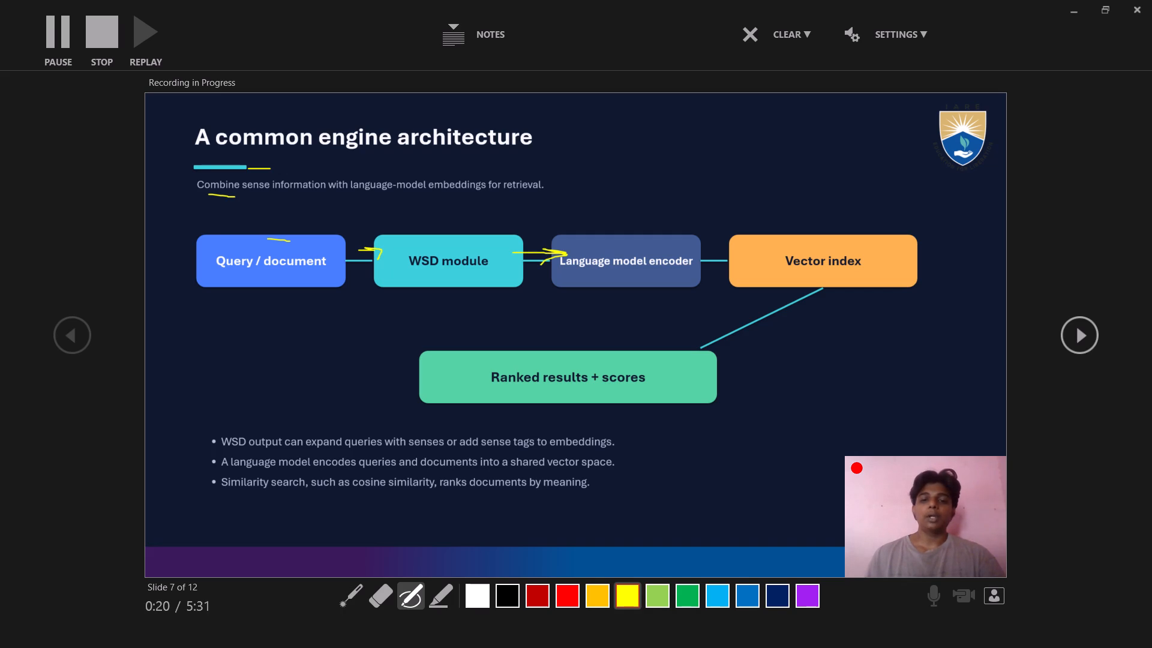
{"action": "left_click_drag", "start_coordinate": [684, 248], "coordinate": [733, 242]}
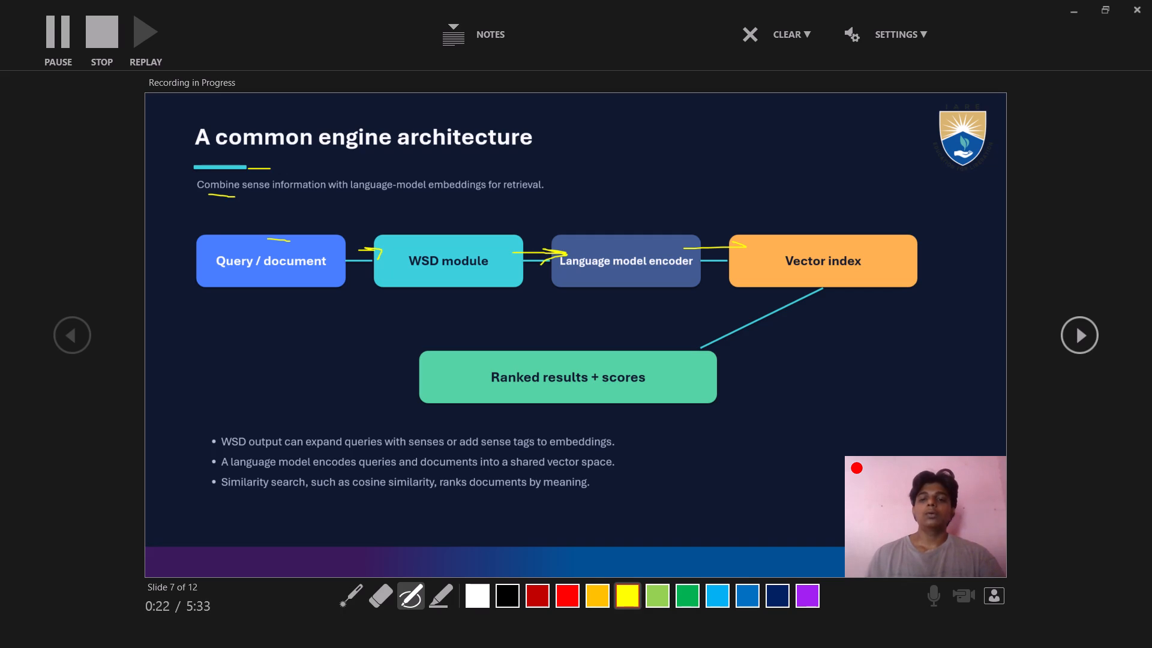
{"action": "left_click_drag", "start_coordinate": [733, 242], "coordinate": [733, 252]}
{"action": "left_click_drag", "start_coordinate": [781, 268], "coordinate": [688, 350]}
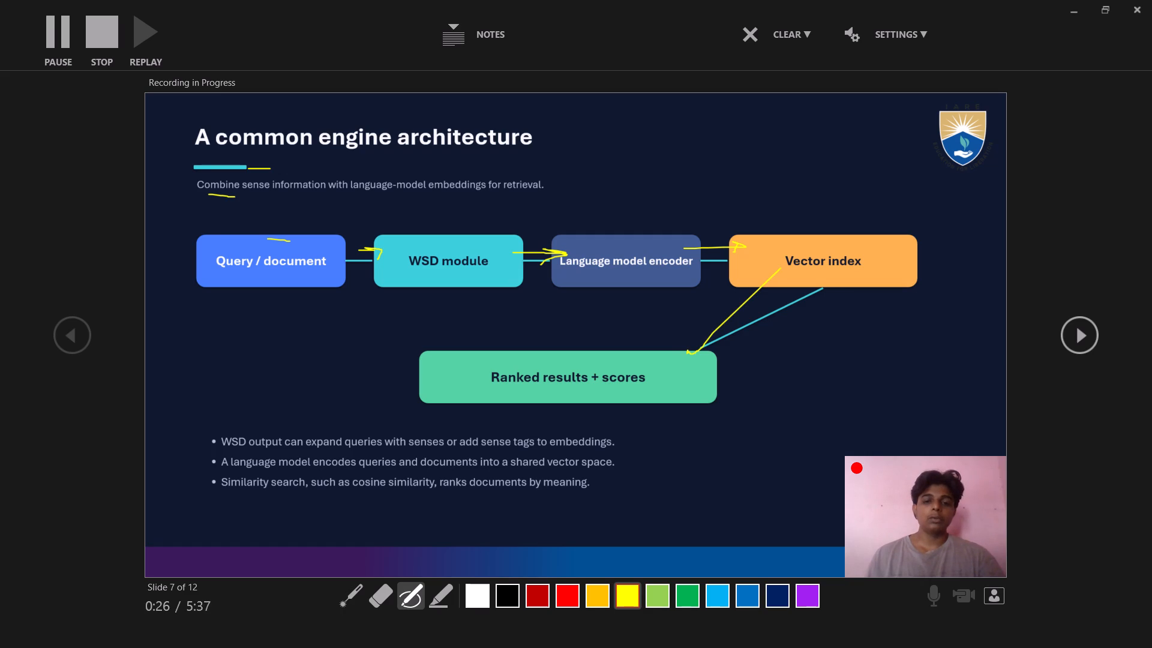
{"action": "left_click_drag", "start_coordinate": [688, 350], "coordinate": [724, 368]}
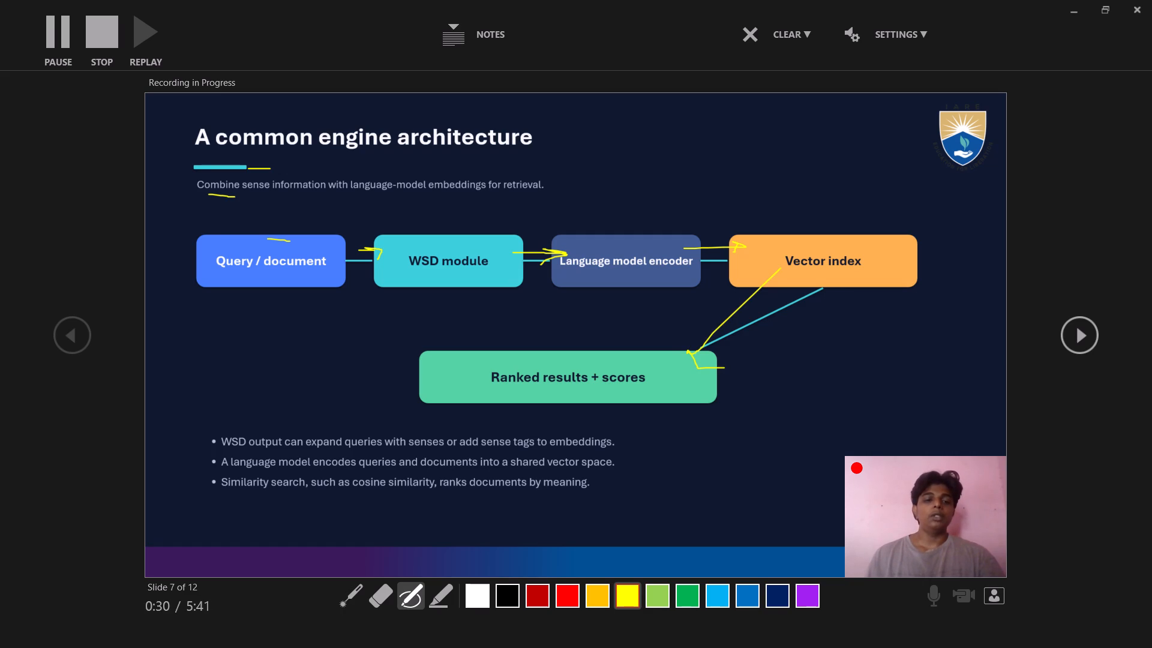
Underline "WSD" in slide 7's first bullet, the start of "language" in the second, and the third from "Similarity" to "meaning".
{"action": "left_click_drag", "start_coordinate": [222, 454], "coordinate": [248, 454]}
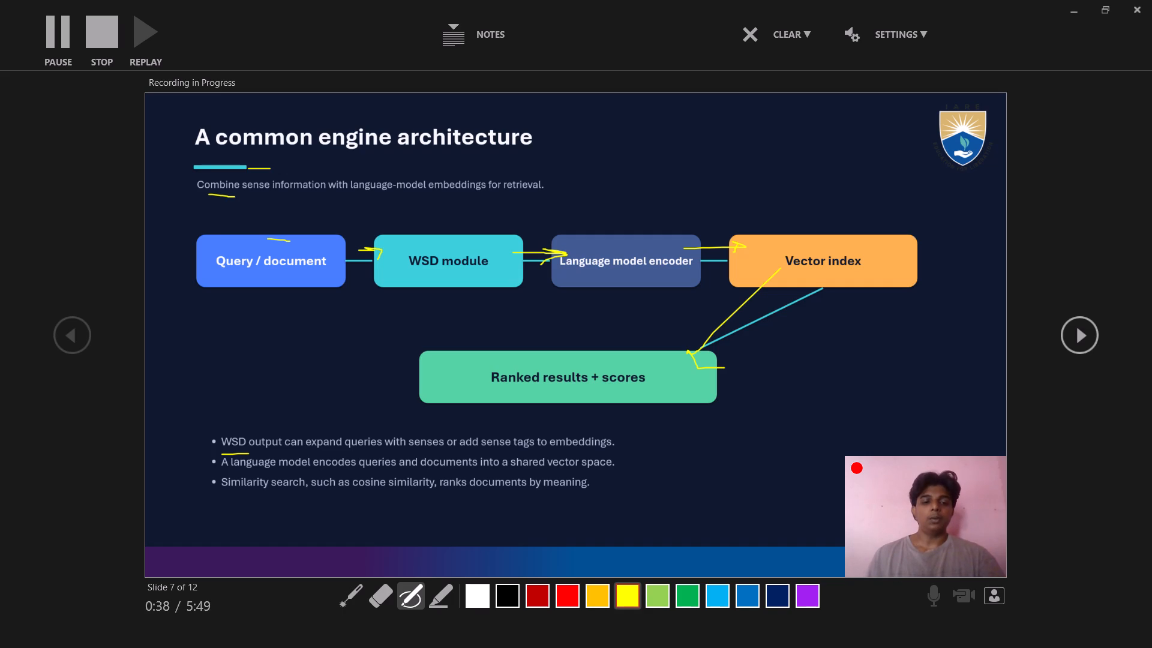
{"action": "left_click_drag", "start_coordinate": [229, 468], "coordinate": [244, 467]}
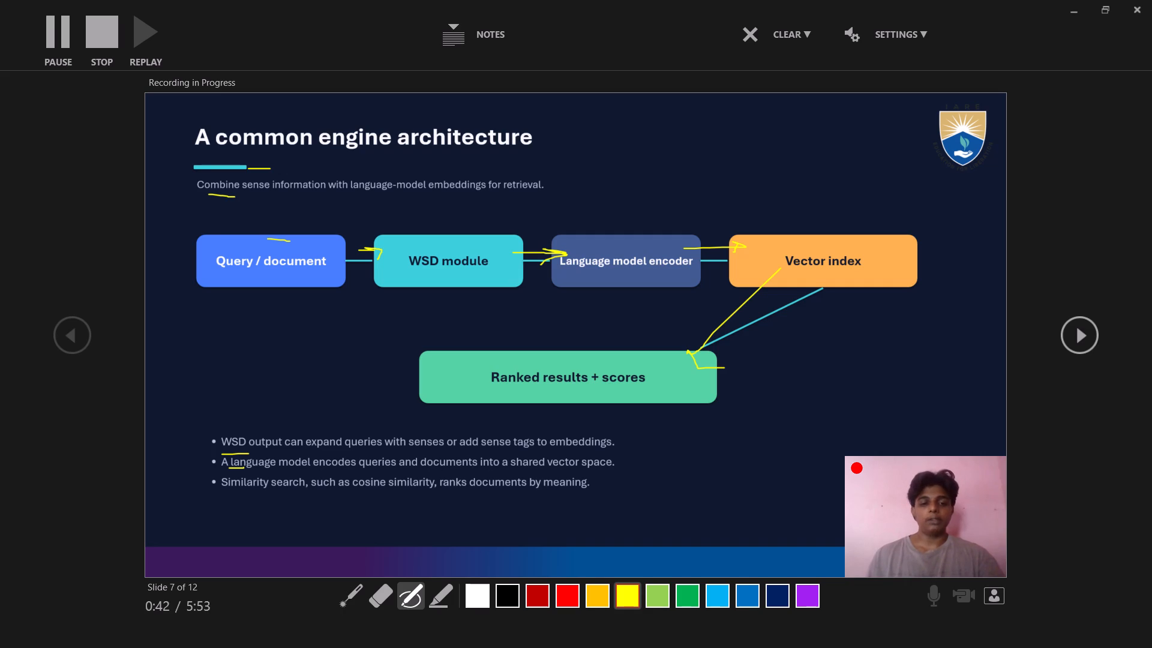
{"action": "left_click_drag", "start_coordinate": [243, 492], "coordinate": [266, 492]}
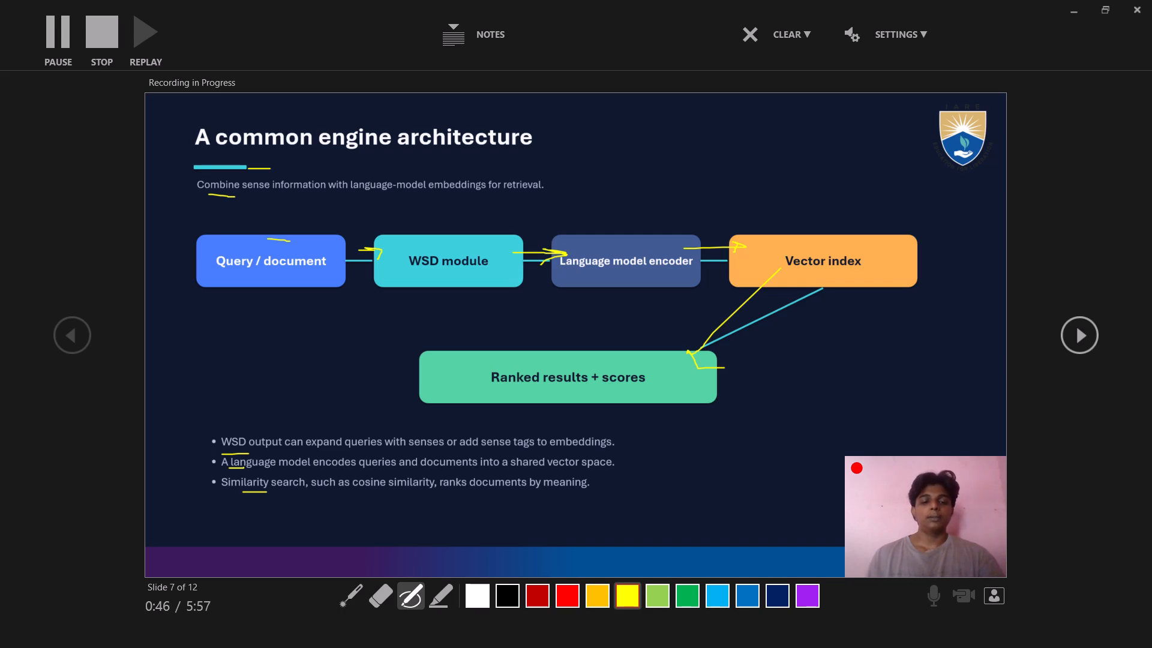
{"action": "left_click_drag", "start_coordinate": [266, 492], "coordinate": [370, 496]}
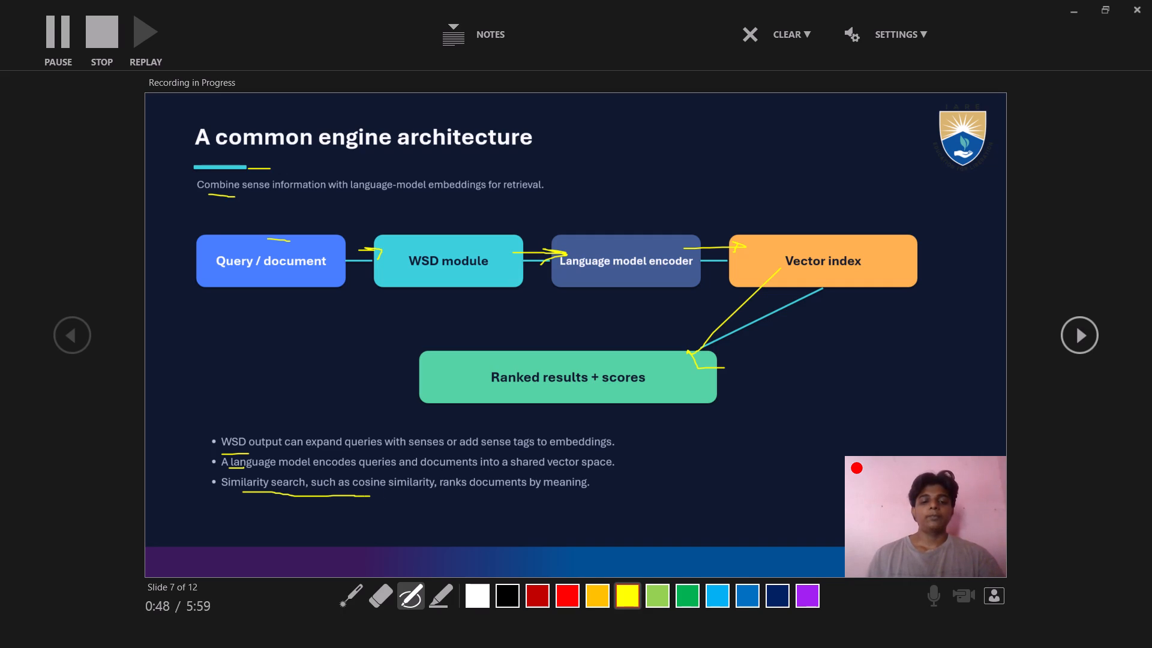
{"action": "left_click_drag", "start_coordinate": [370, 496], "coordinate": [557, 504]}
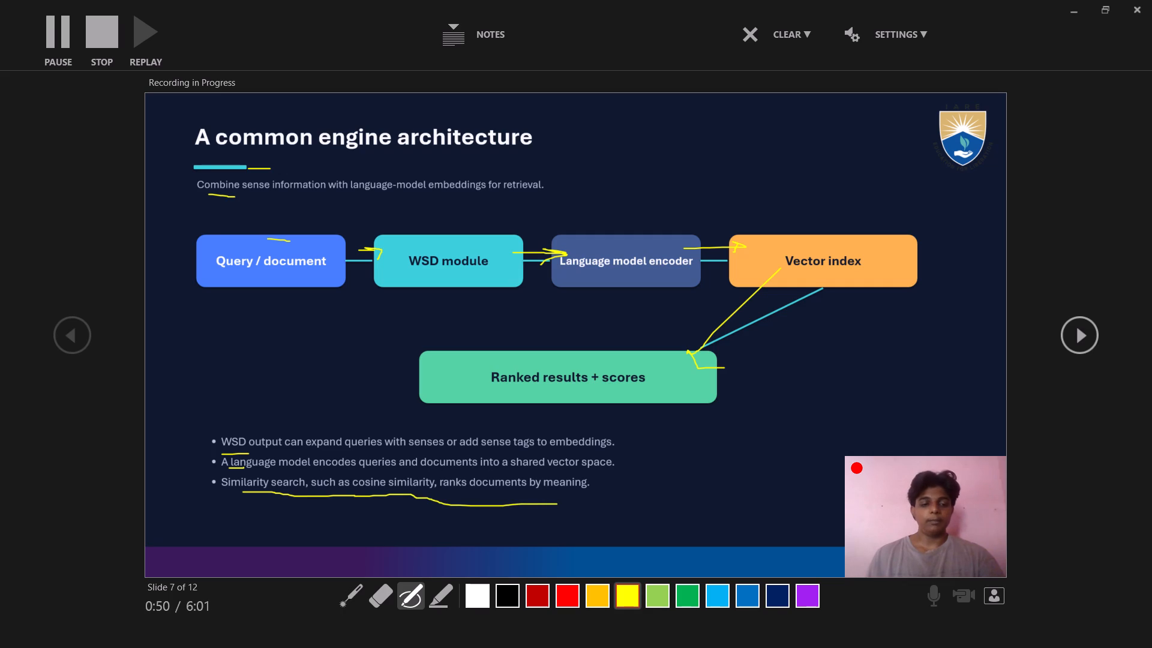
Underline between "common" and "engine" in slide 7's title, under "information" and "Query", and draw a small arrow before the WSD module label.
{"action": "left_click_drag", "start_coordinate": [296, 159], "coordinate": [326, 158]}
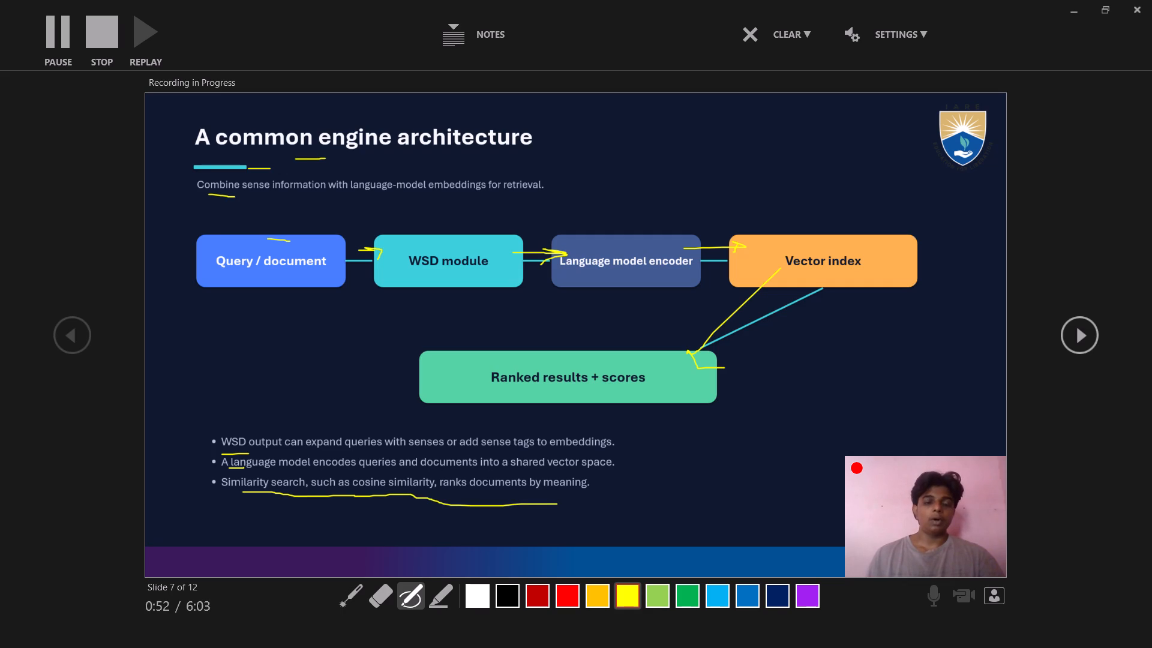
{"action": "left_click_drag", "start_coordinate": [326, 158], "coordinate": [329, 158]}
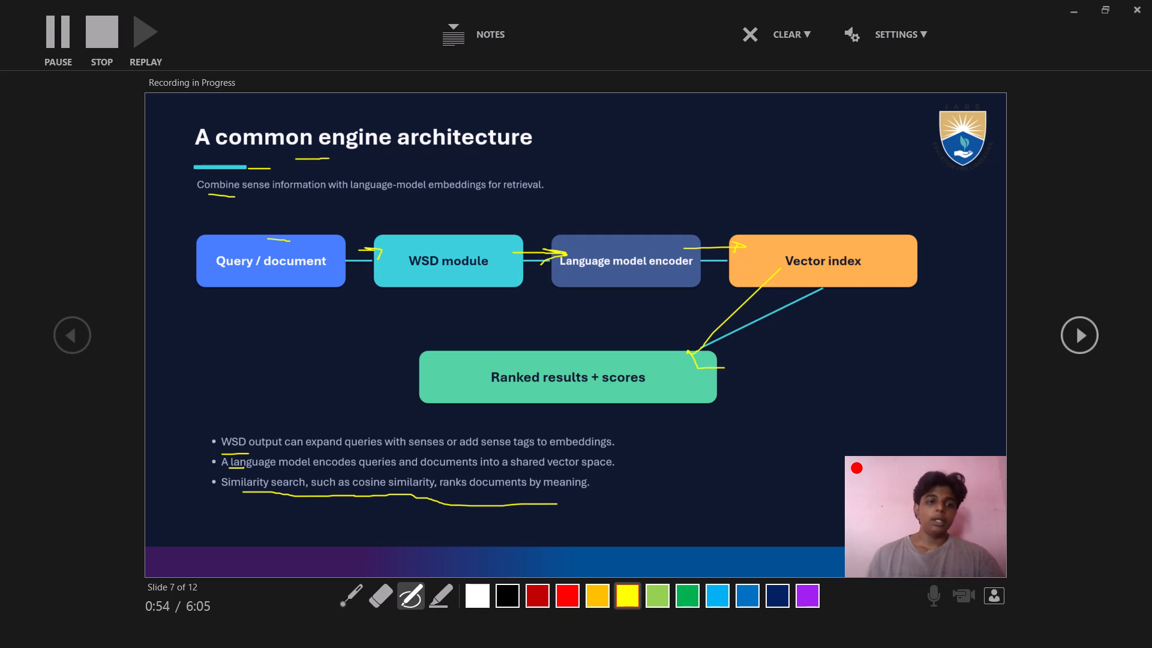
{"action": "left_click_drag", "start_coordinate": [268, 197], "coordinate": [289, 199]}
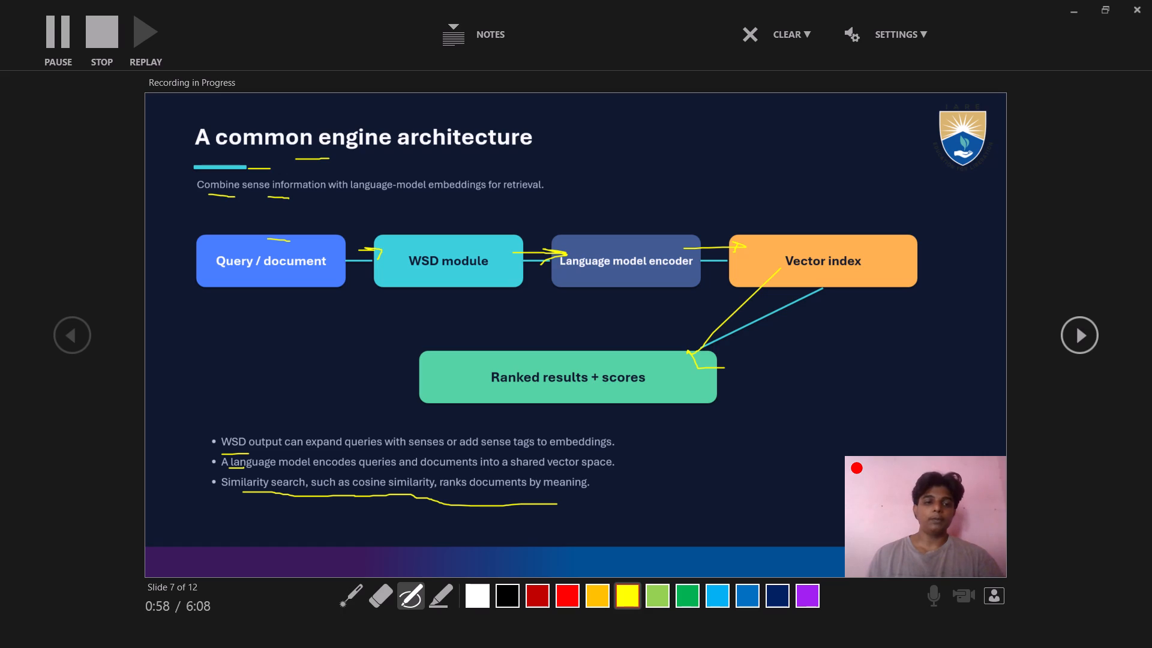
{"action": "left_click_drag", "start_coordinate": [245, 270], "coordinate": [268, 272]}
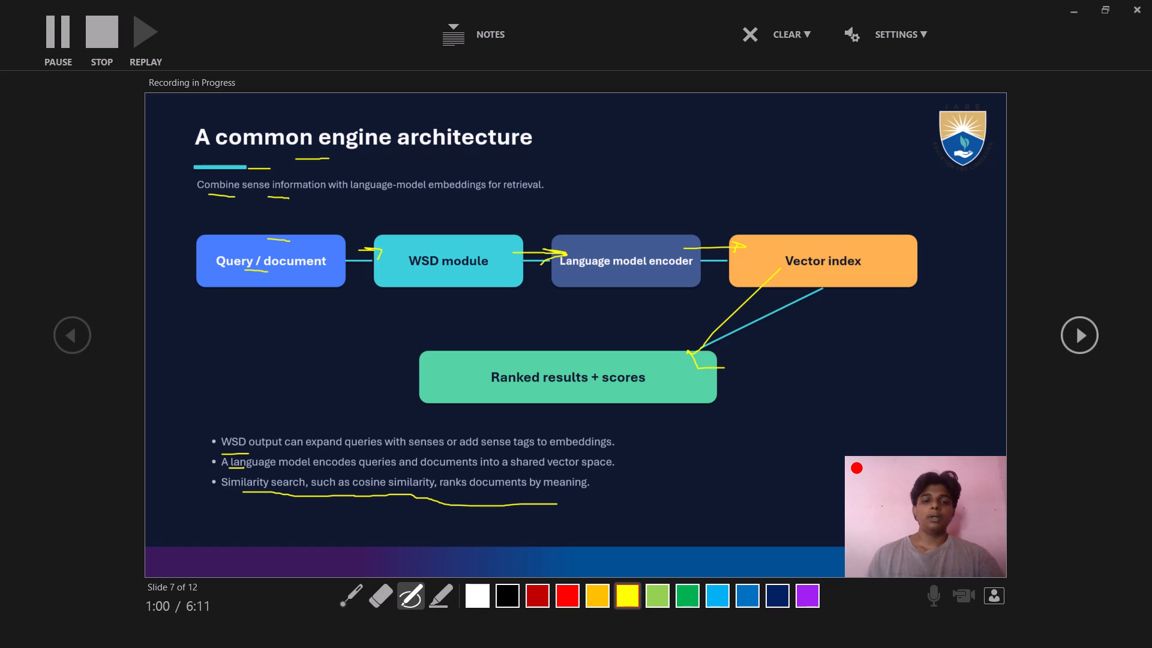
{"action": "left_click_drag", "start_coordinate": [394, 265], "coordinate": [397, 274]}
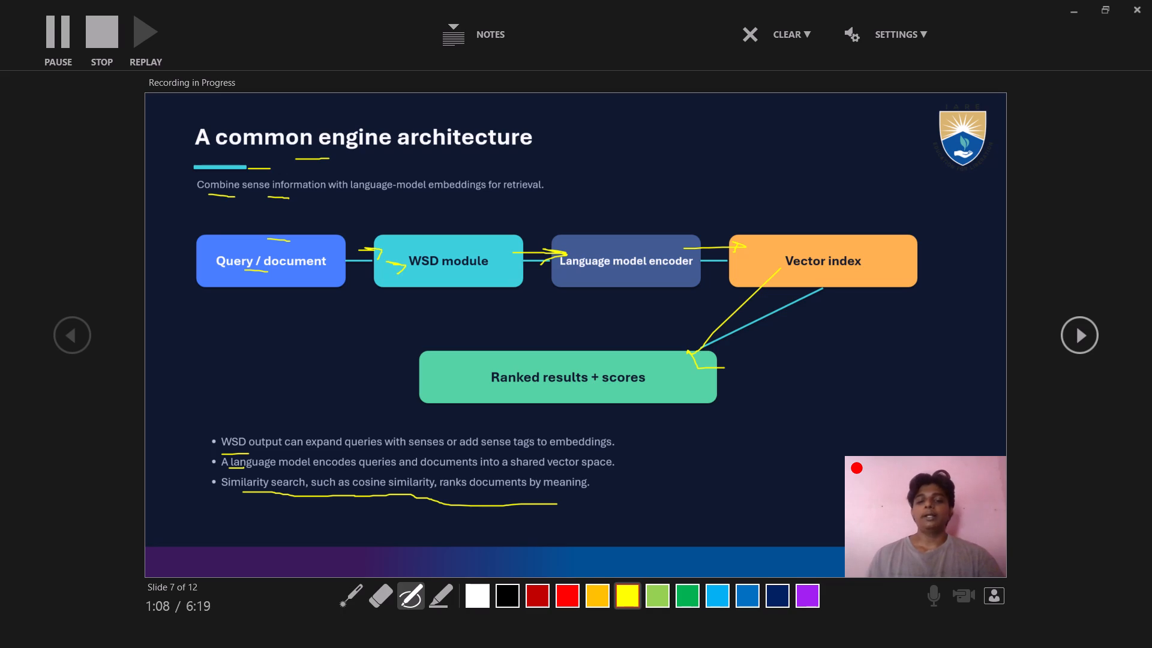
Advance to slide 8 and draw short underlines below its title, under "Engine quality" in the subtitle, and under "Labeled" in Labeled dataset.
{"action": "left_click", "coordinate": [1073, 338]}
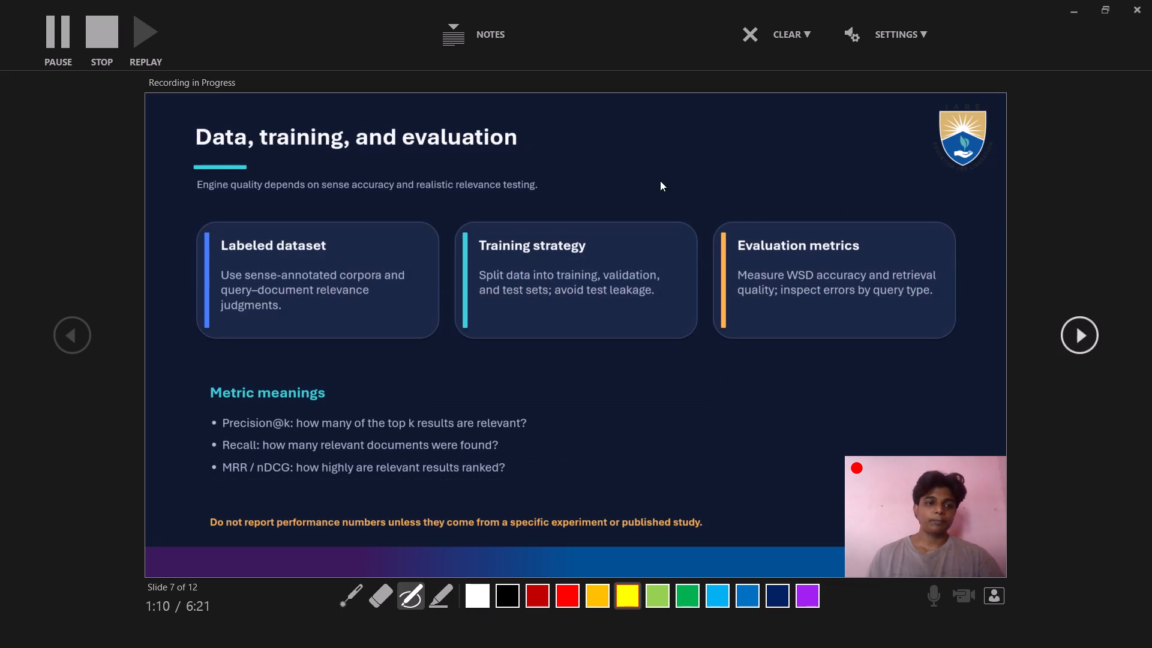
{"action": "left_click_drag", "start_coordinate": [245, 169], "coordinate": [257, 167]}
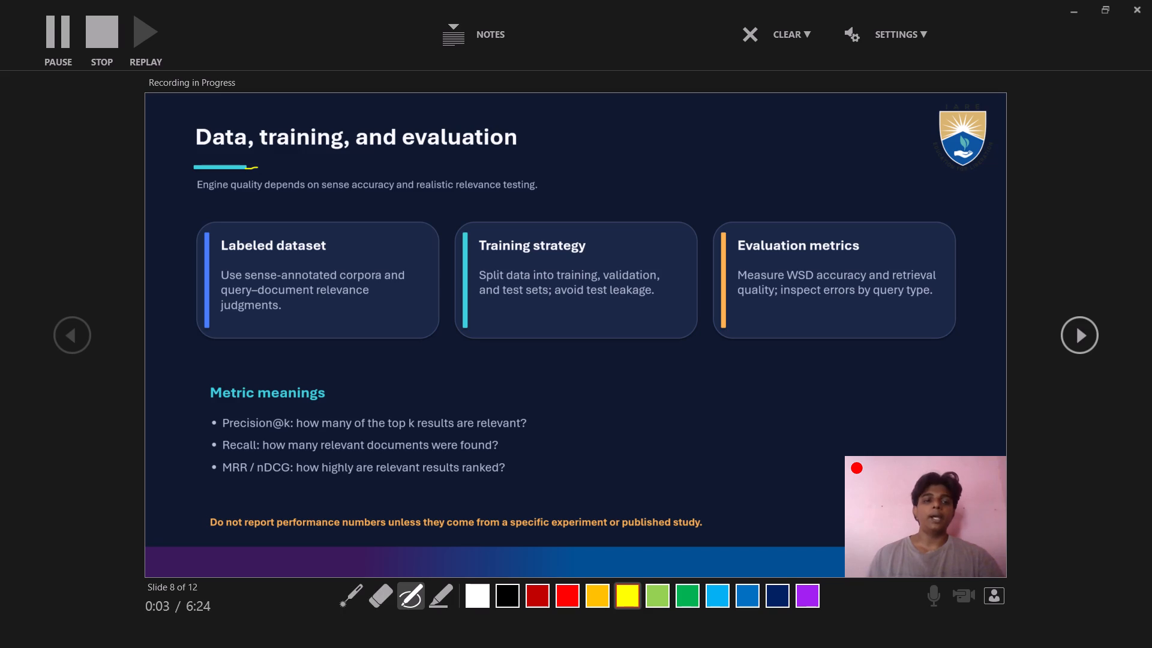
{"action": "left_click_drag", "start_coordinate": [214, 194], "coordinate": [217, 194]}
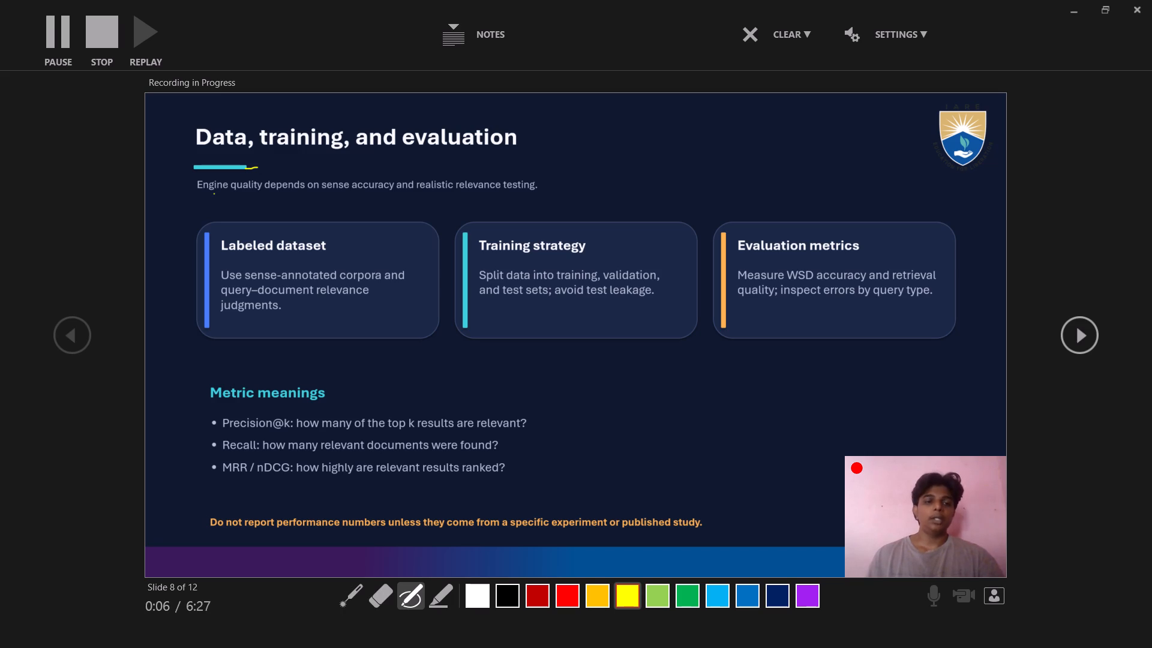
{"action": "left_click_drag", "start_coordinate": [217, 194], "coordinate": [238, 191]}
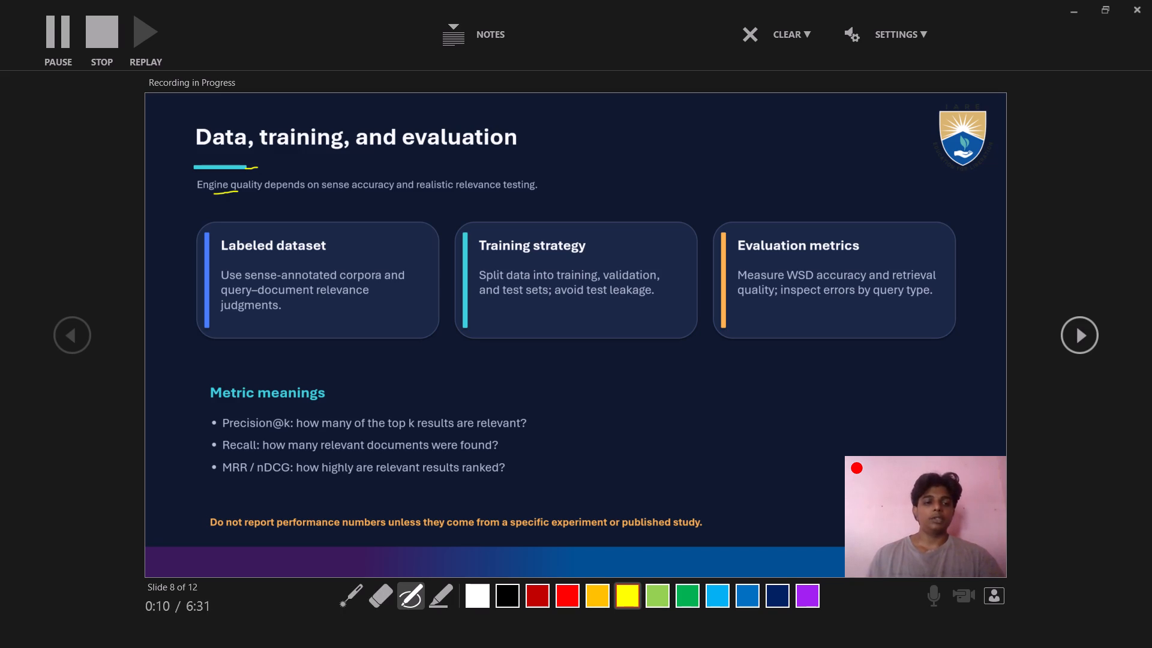
{"action": "left_click_drag", "start_coordinate": [224, 256], "coordinate": [250, 256]}
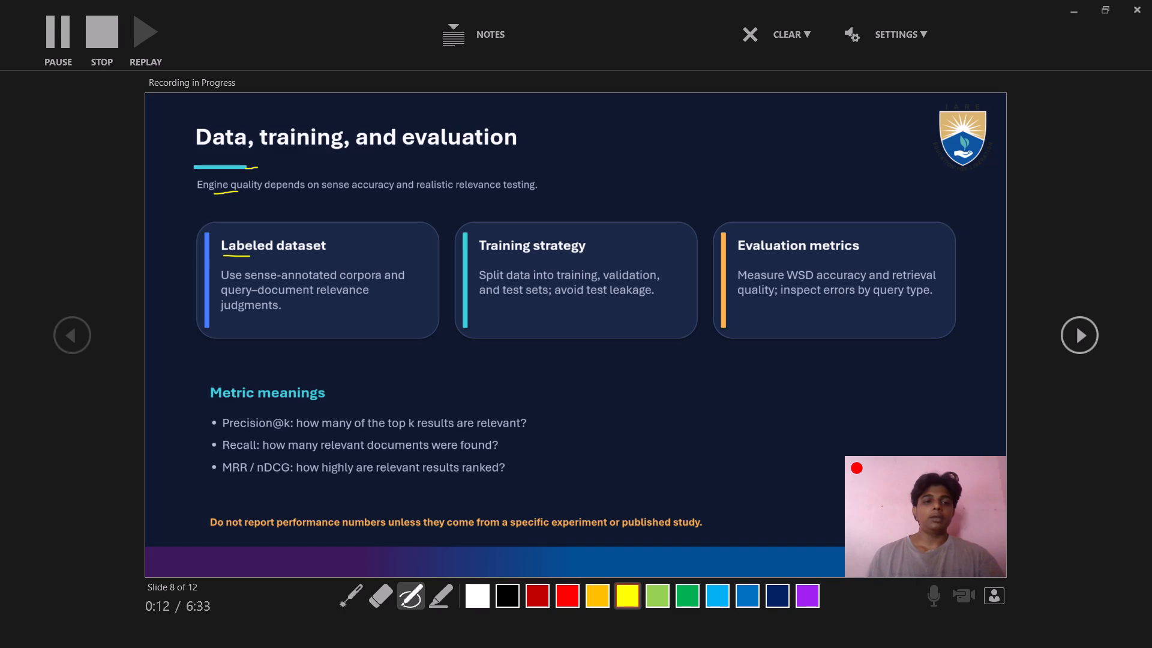
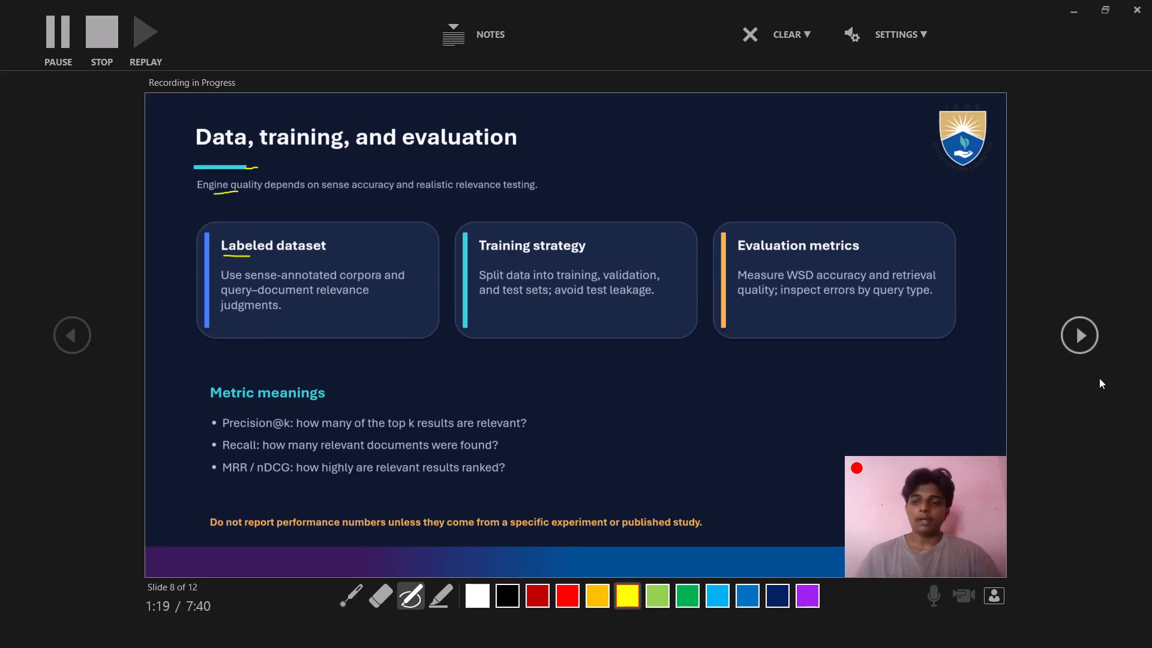
Advance to slide 9, Potential applications, and draw a short yellow stroke over the end of the accent line below its title.
{"action": "left_click", "coordinate": [1078, 331]}
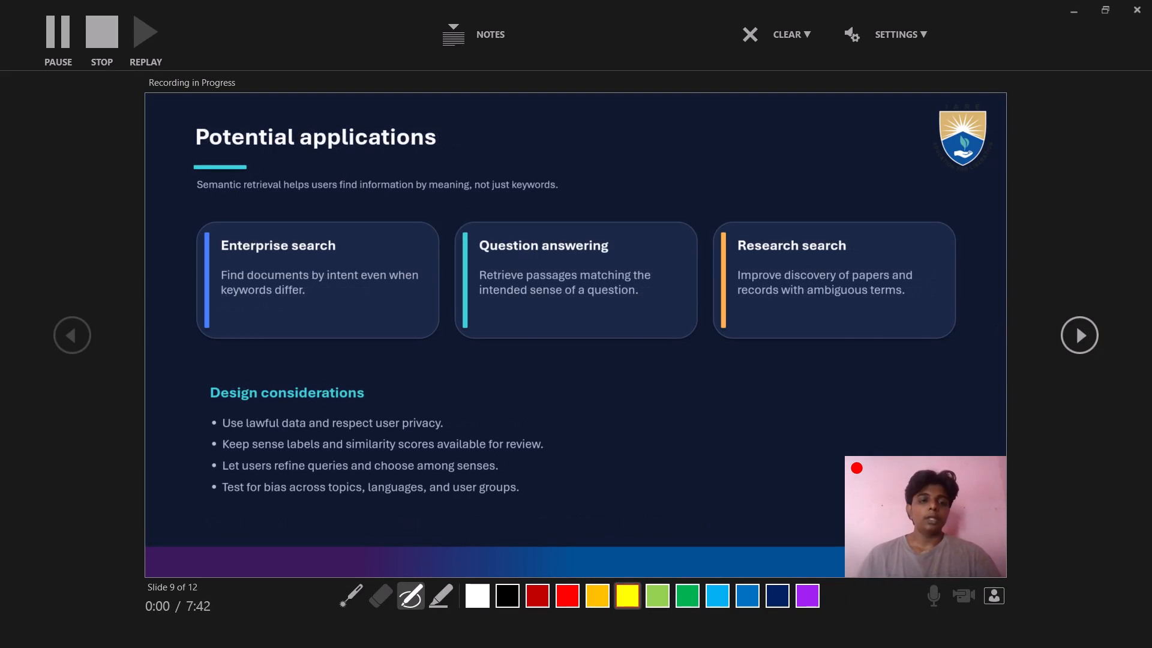
{"action": "left_click_drag", "start_coordinate": [233, 167], "coordinate": [248, 167]}
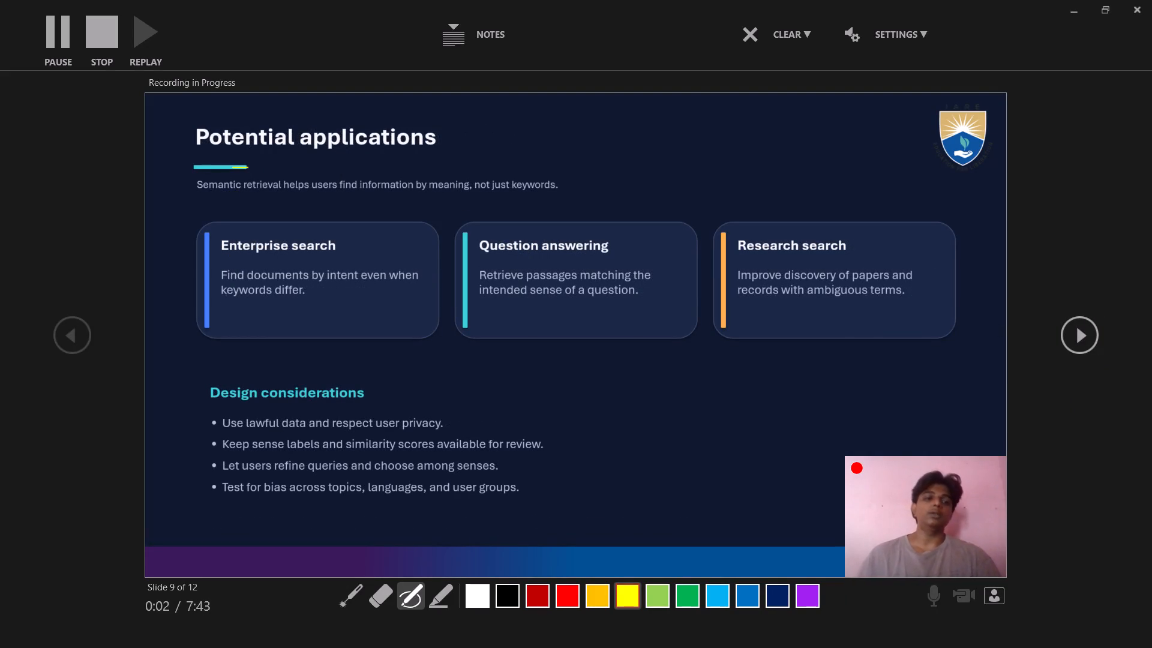
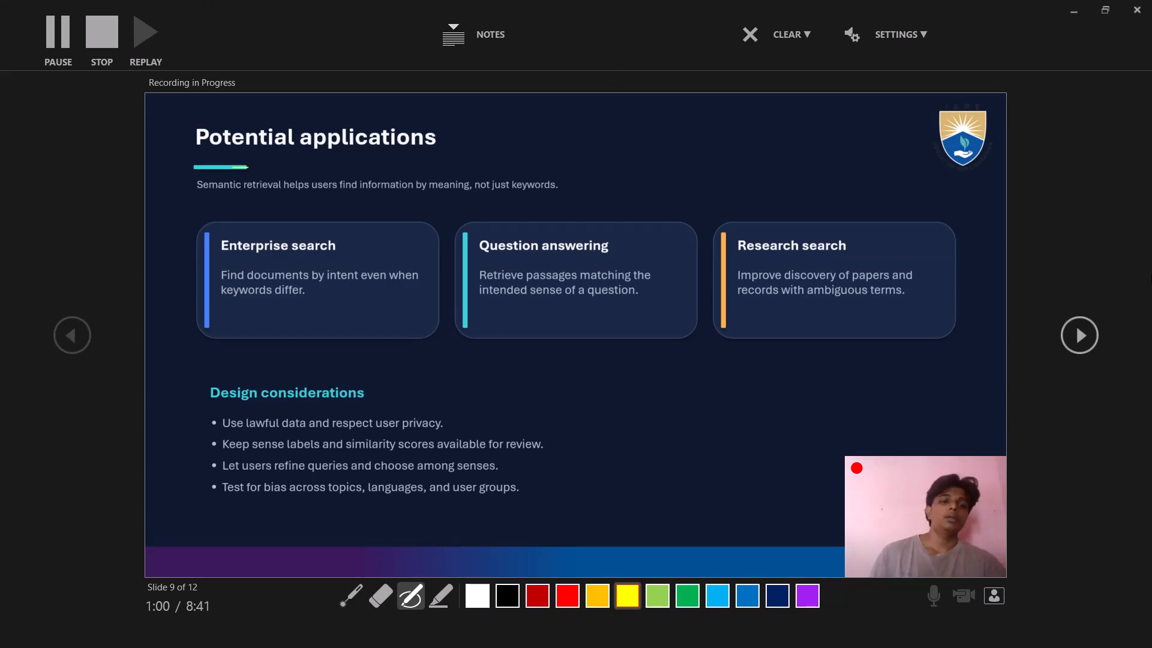
Advance the recording to slide 10, Challenges and limitations.
{"action": "left_click", "coordinate": [1084, 336]}
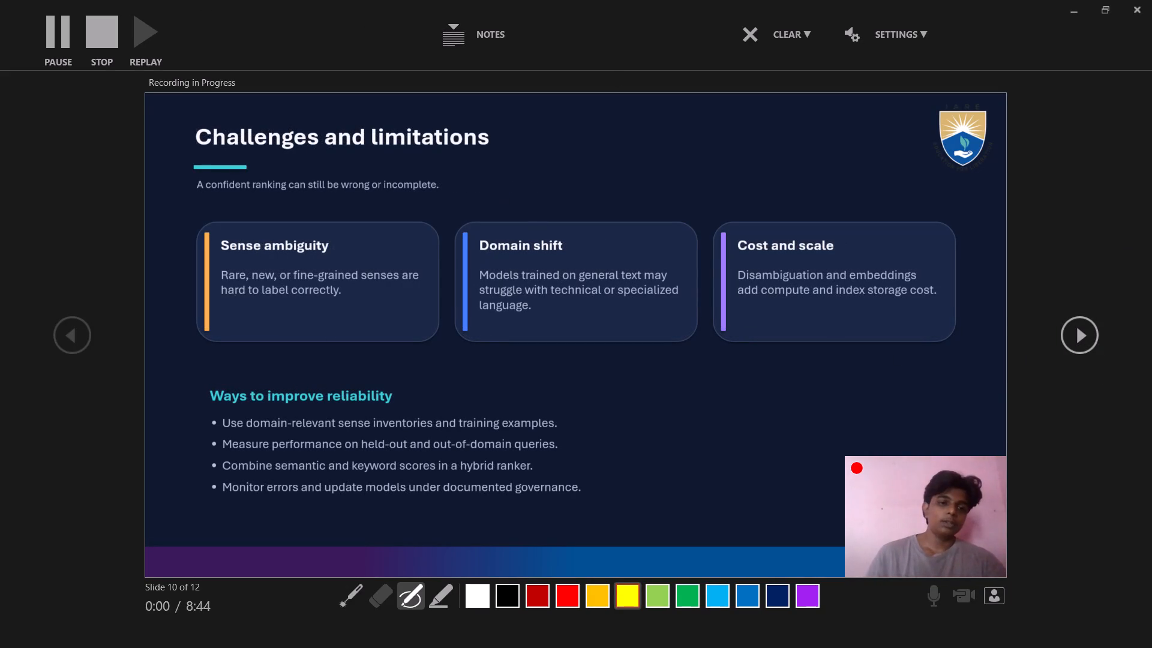
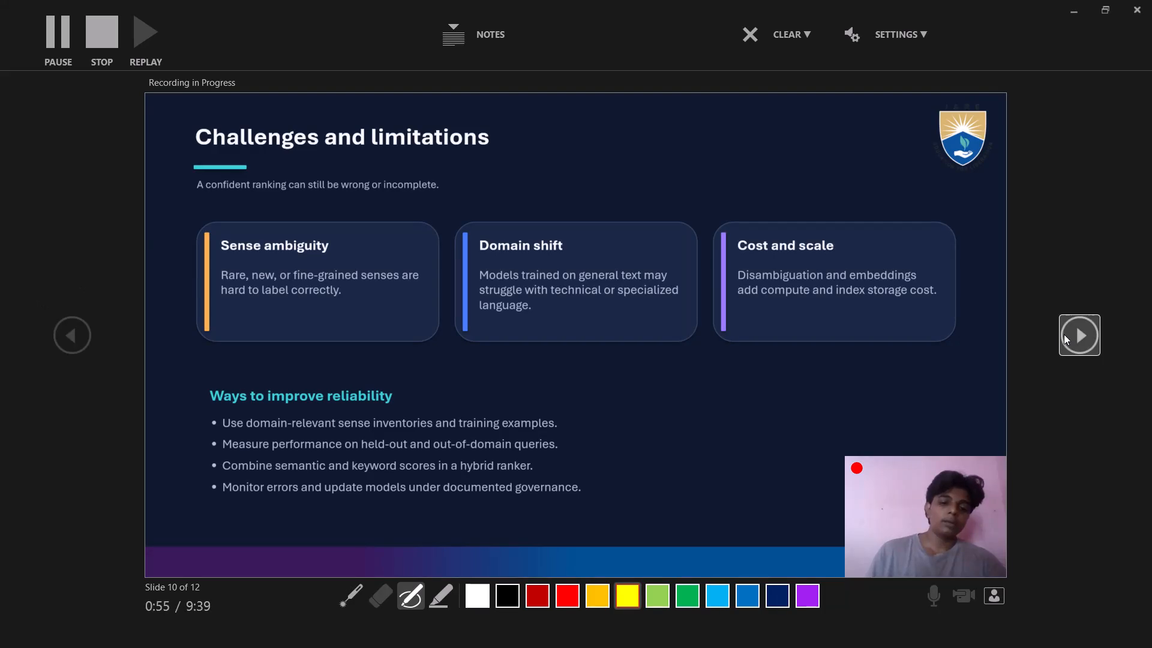
Advance the recording to slide 11 and mark its title, subtitle and points 01 and 02 with short yellow pen strokes.
{"action": "left_click", "coordinate": [1073, 320]}
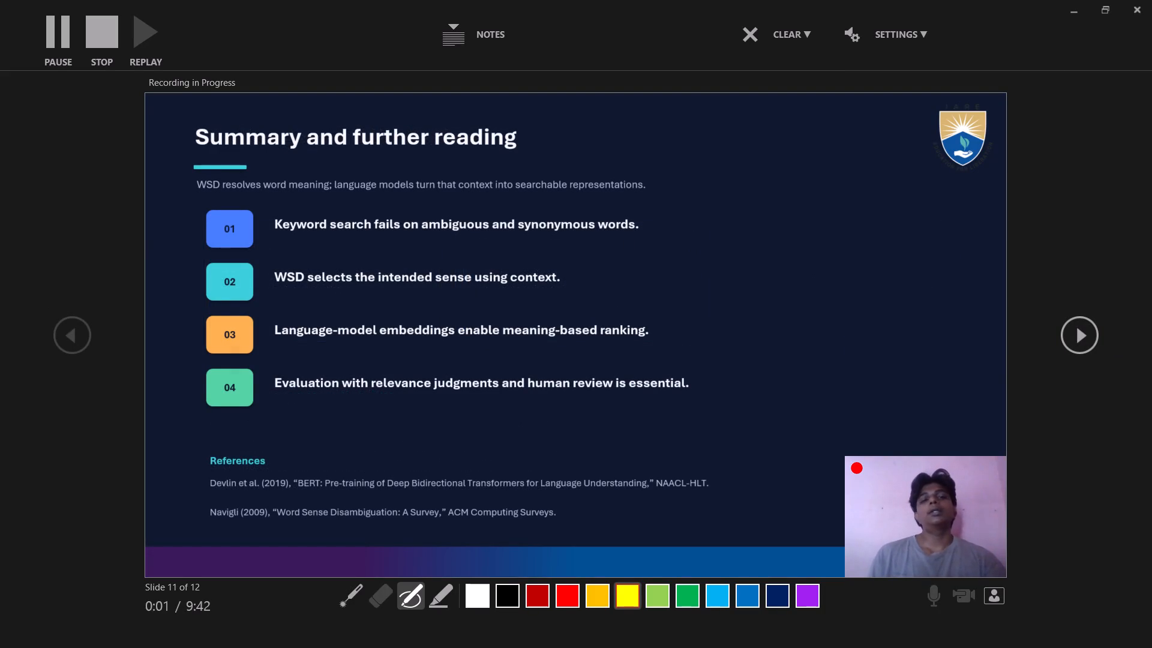
{"action": "left_click_drag", "start_coordinate": [267, 161], "coordinate": [301, 164]}
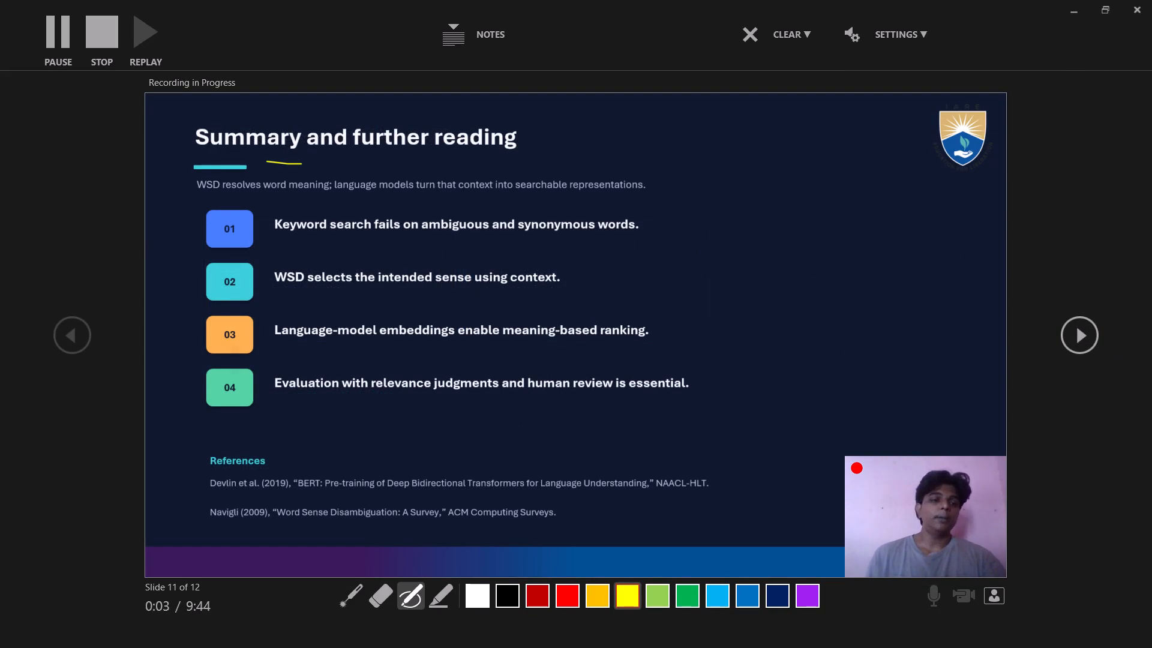
{"action": "left_click_drag", "start_coordinate": [250, 195], "coordinate": [278, 195]}
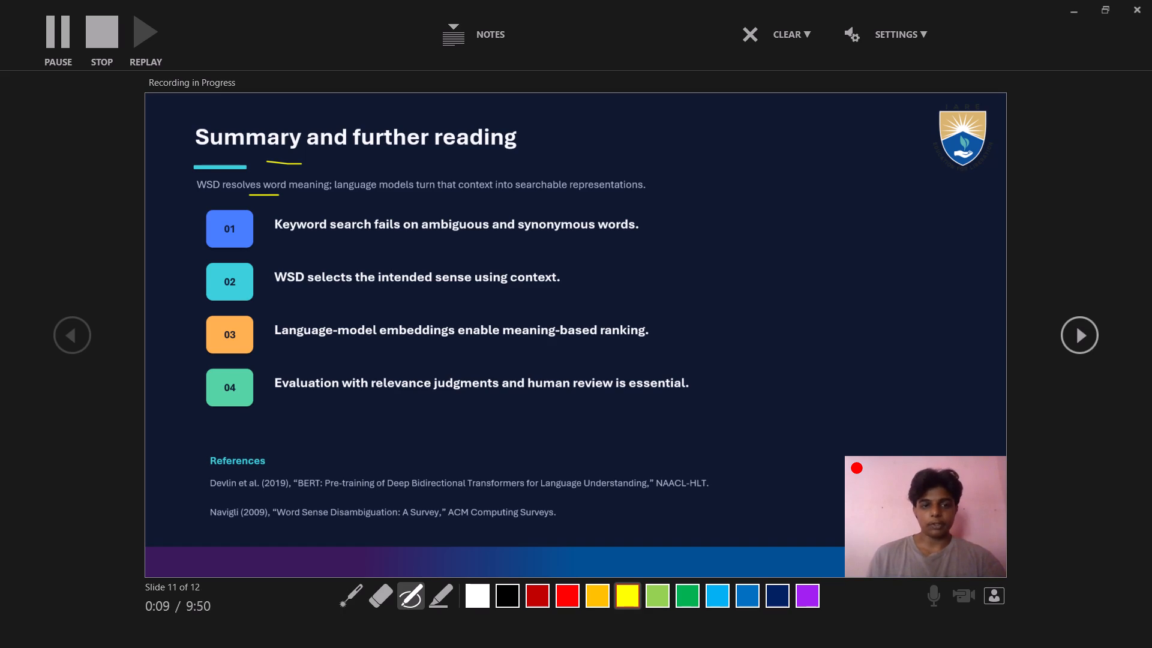
{"action": "left_click_drag", "start_coordinate": [274, 225], "coordinate": [274, 235]}
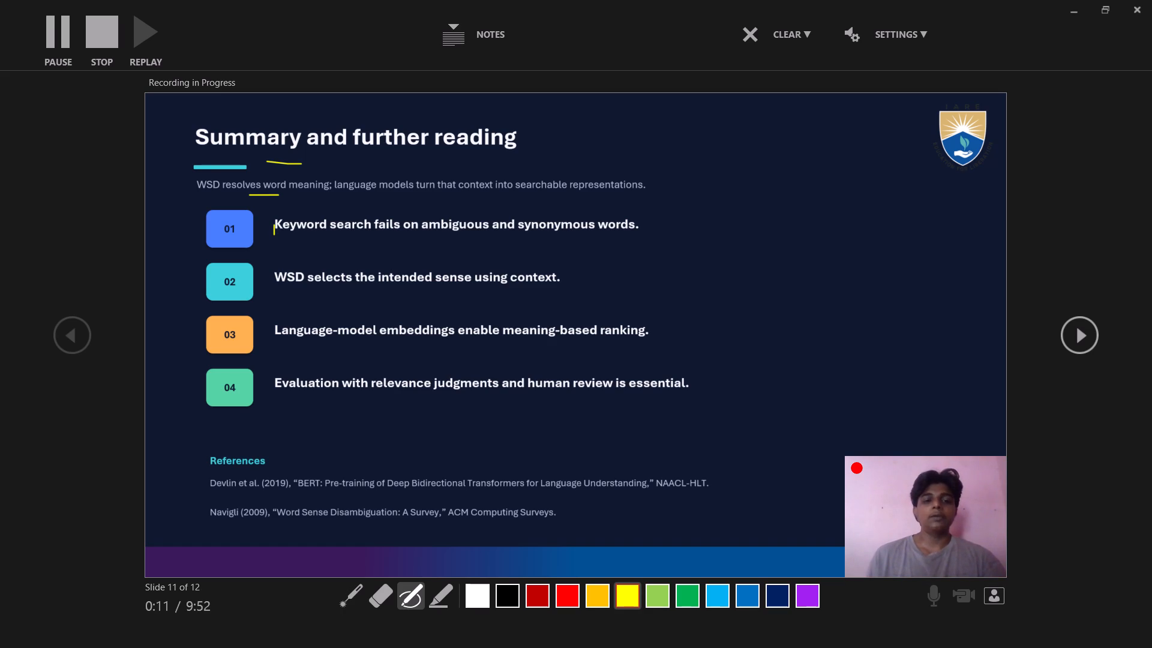
{"action": "left_click_drag", "start_coordinate": [274, 235], "coordinate": [274, 236]}
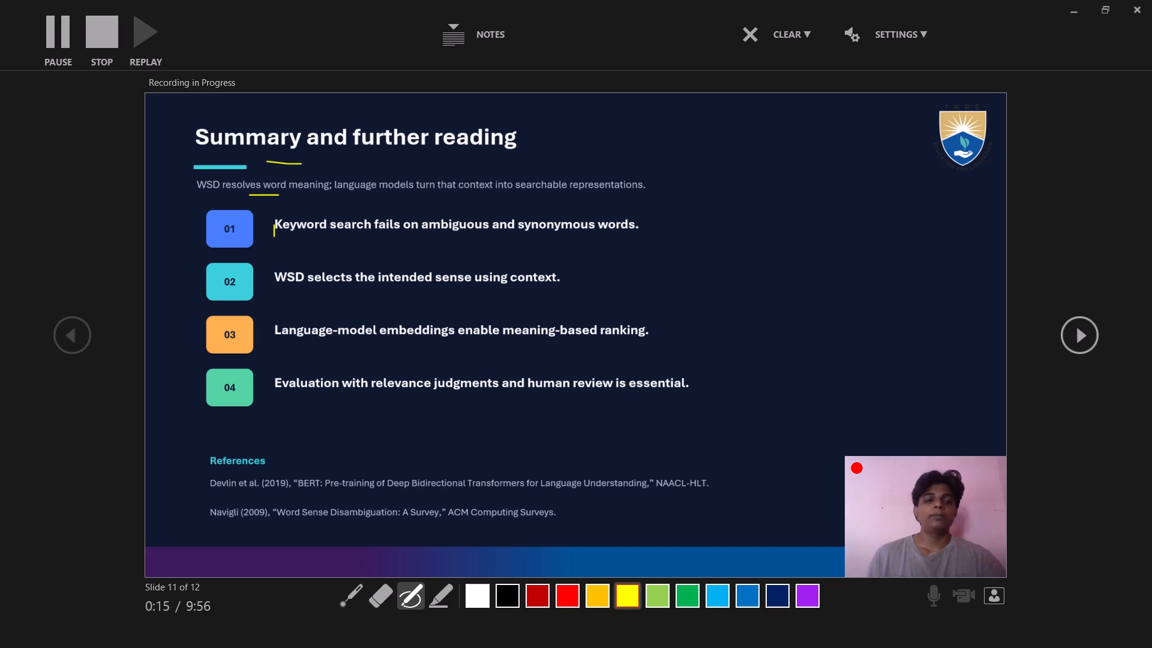
{"action": "left_click_drag", "start_coordinate": [267, 289], "coordinate": [289, 288]}
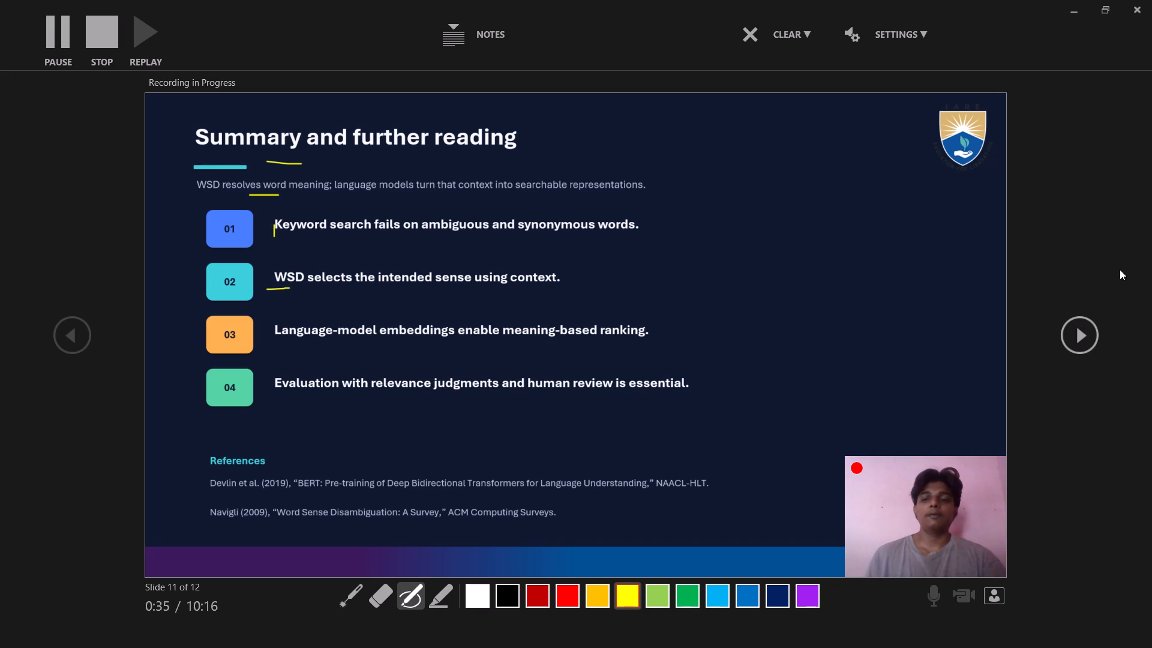
Advance the recording to slide 12, Thank You, stop recording there and return to the slide editor.
{"action": "left_click", "coordinate": [1082, 321]}
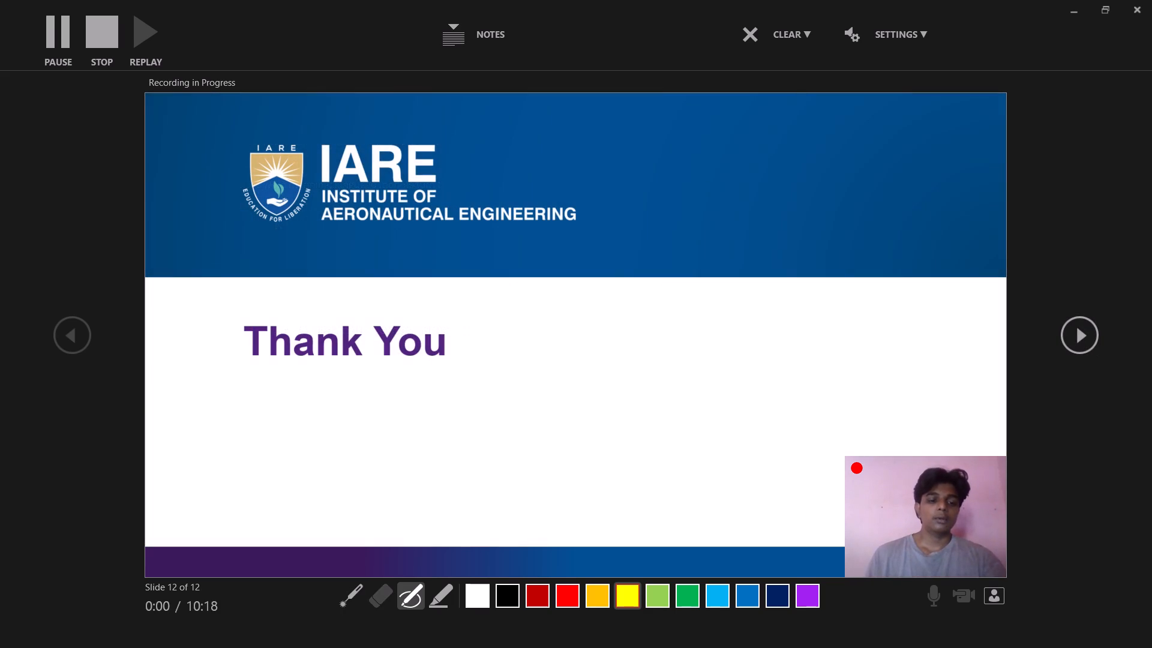
{"action": "left_click", "coordinate": [55, 29]}
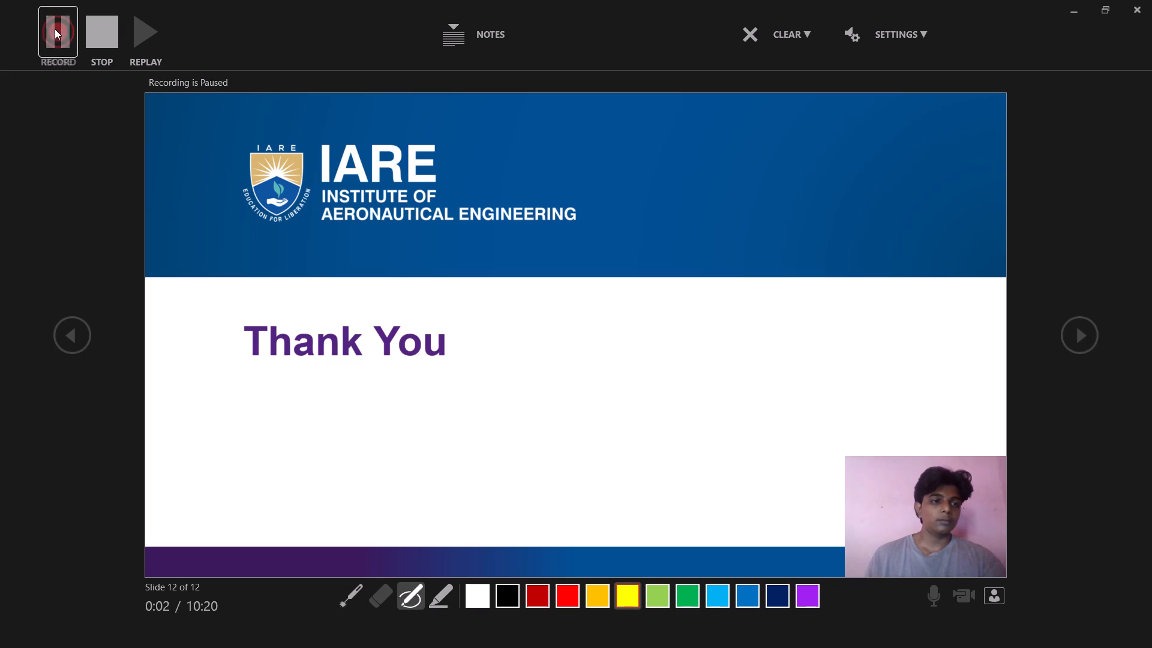
{"action": "left_click", "coordinate": [104, 25]}
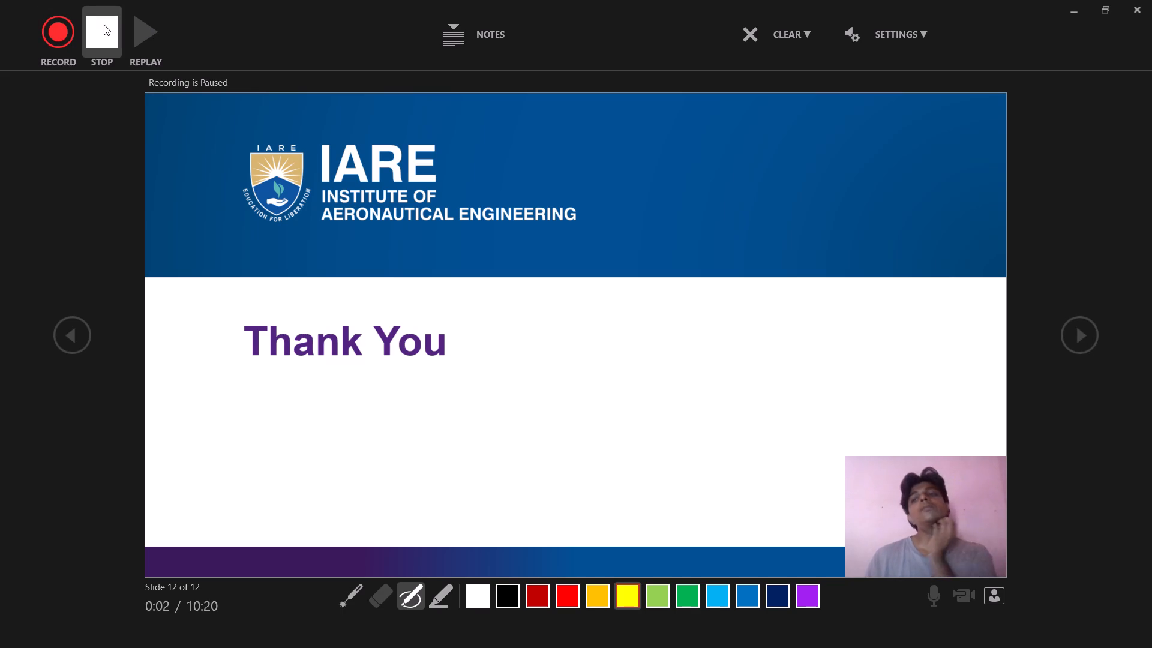
{"action": "left_click", "coordinate": [1144, 6]}
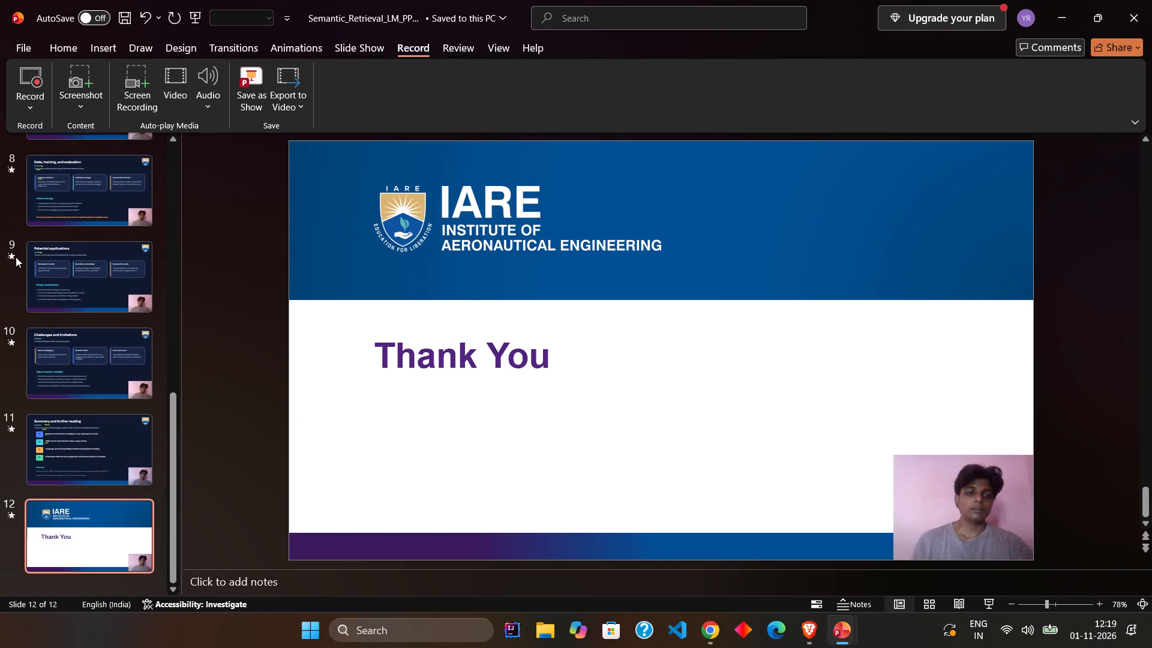
Shrink the camera video on slide 1 from its upper-left corner, keeping it in the slide's lower-right corner.
{"action": "scroll", "coordinate": [18, 257], "scroll_direction": "up", "scroll_amount": 12}
{"action": "scroll", "coordinate": [18, 257], "scroll_direction": "up", "scroll_amount": 11}
{"action": "left_click", "coordinate": [103, 223]}
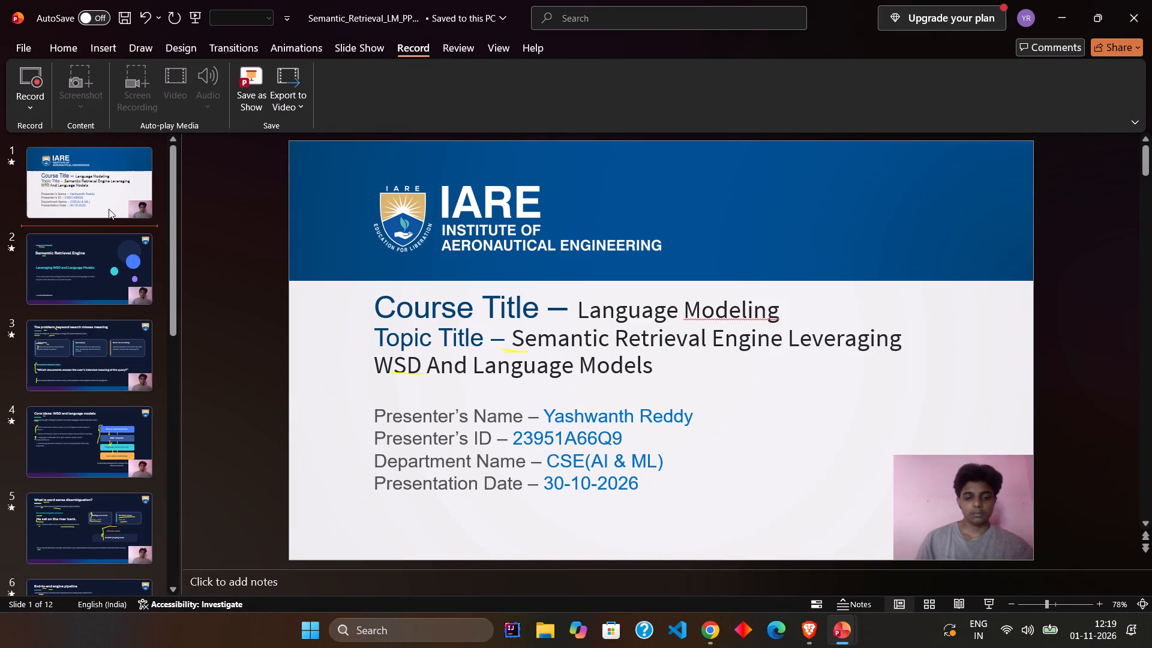
{"action": "left_click", "coordinate": [112, 203]}
{"action": "left_click", "coordinate": [959, 514]}
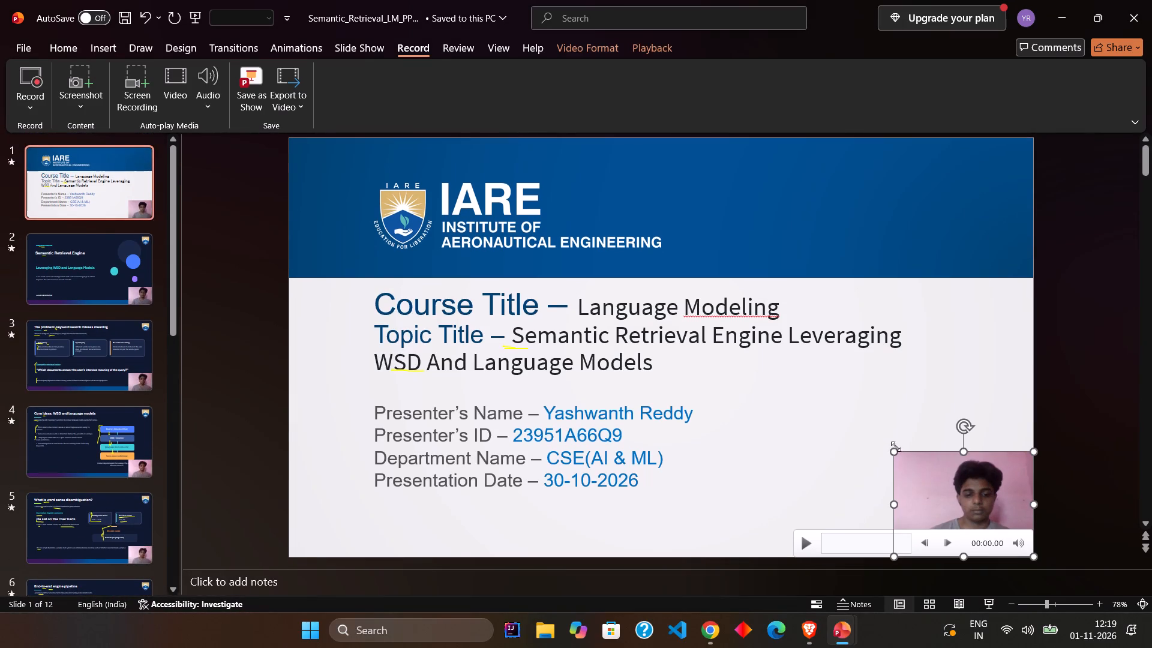
{"action": "left_click_drag", "start_coordinate": [893, 451], "coordinate": [931, 476]}
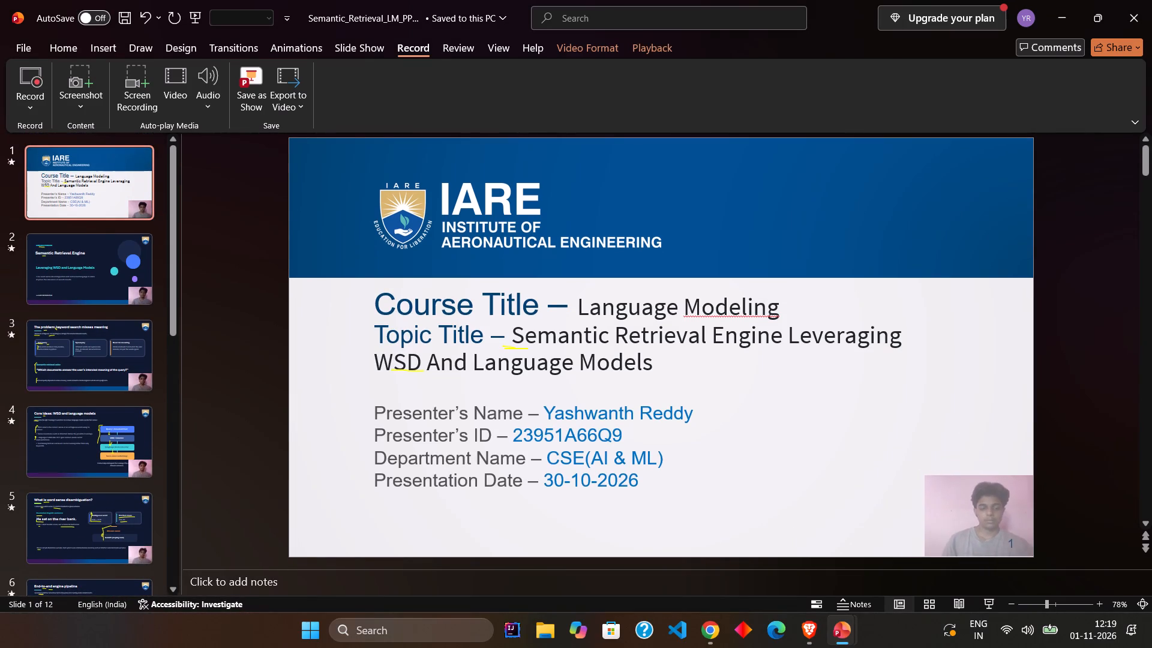
Shrink the camera videos on slides 2 and 3 by about a fifth, keeping them in the slides' lower-right corners.
{"action": "left_click", "coordinate": [149, 278]}
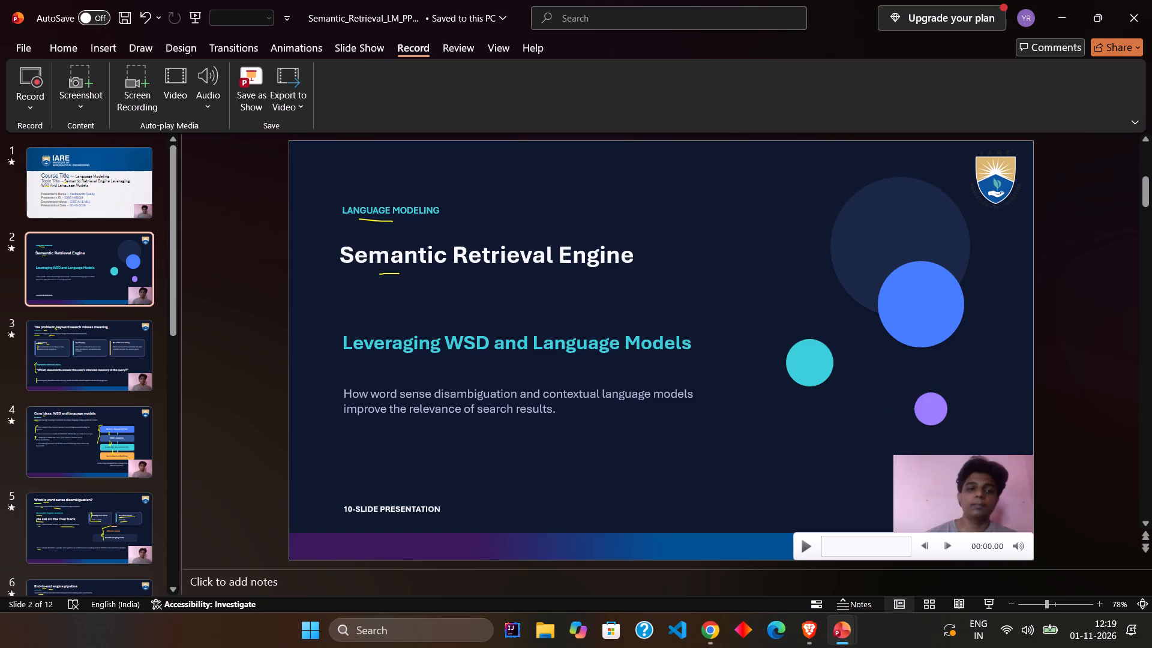
{"action": "right_click", "coordinate": [915, 492]}
{"action": "left_click", "coordinate": [907, 464]}
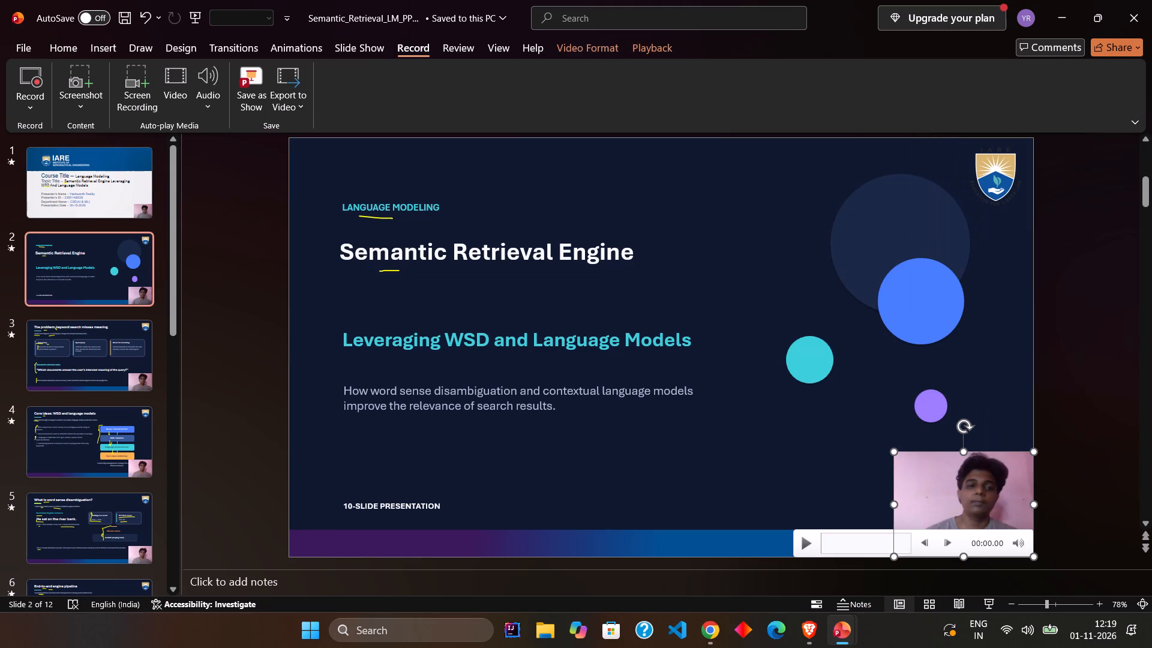
{"action": "left_click_drag", "start_coordinate": [893, 451], "coordinate": [921, 482]}
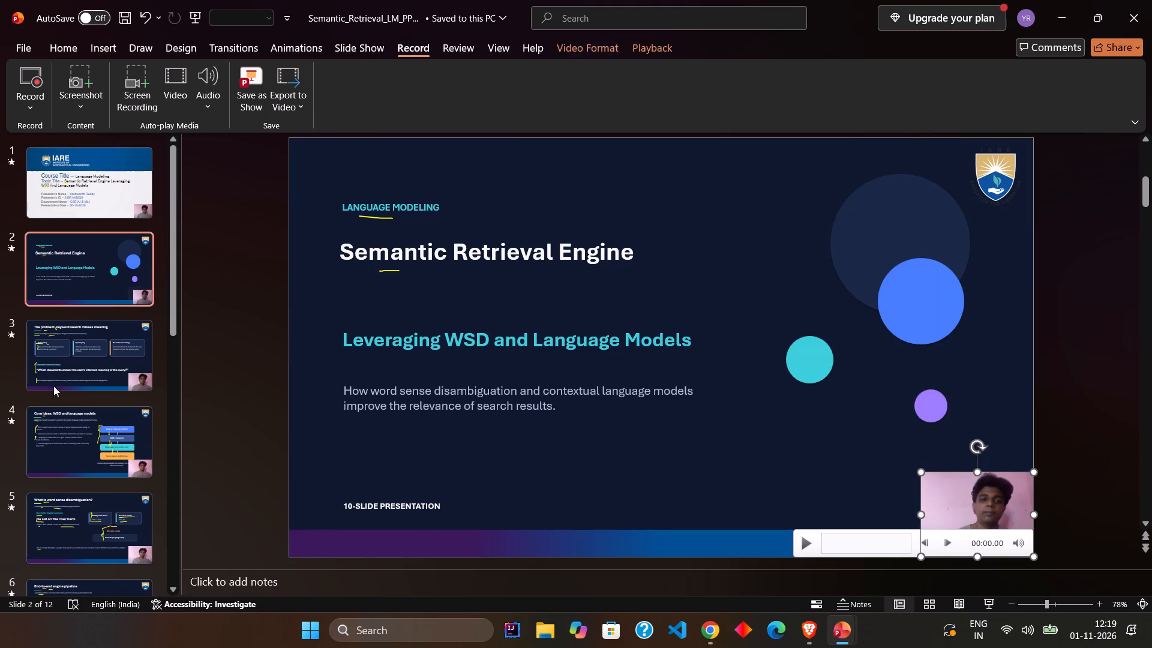
{"action": "left_click", "coordinate": [95, 359]}
{"action": "left_click", "coordinate": [921, 490]}
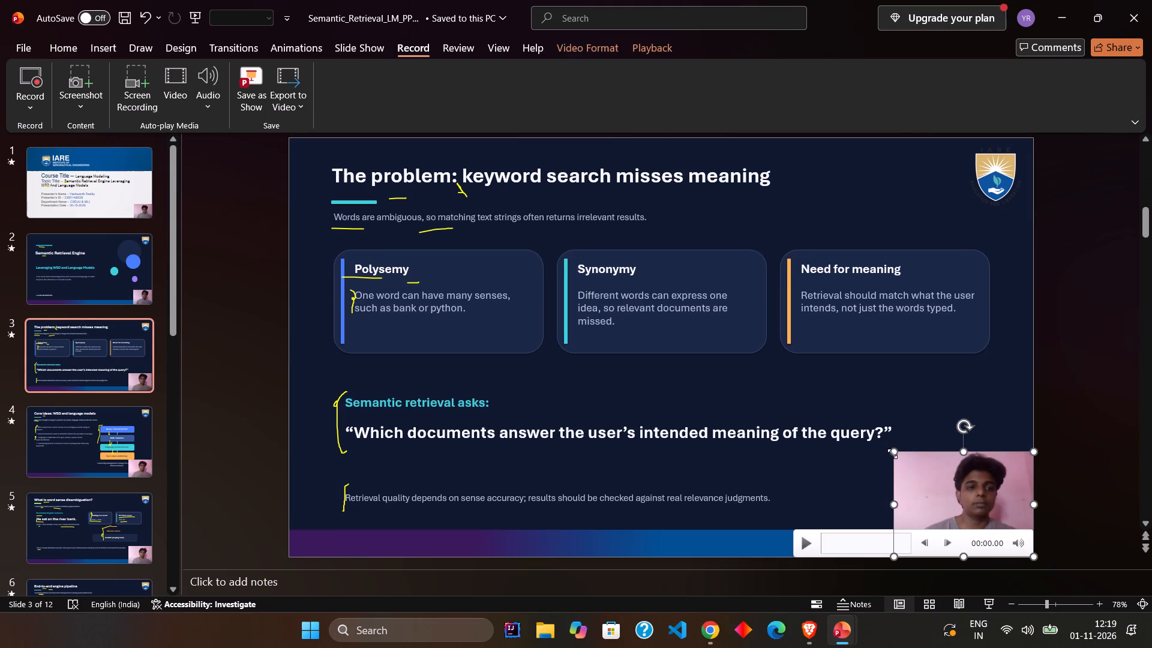
{"action": "left_click_drag", "start_coordinate": [892, 454], "coordinate": [918, 482]}
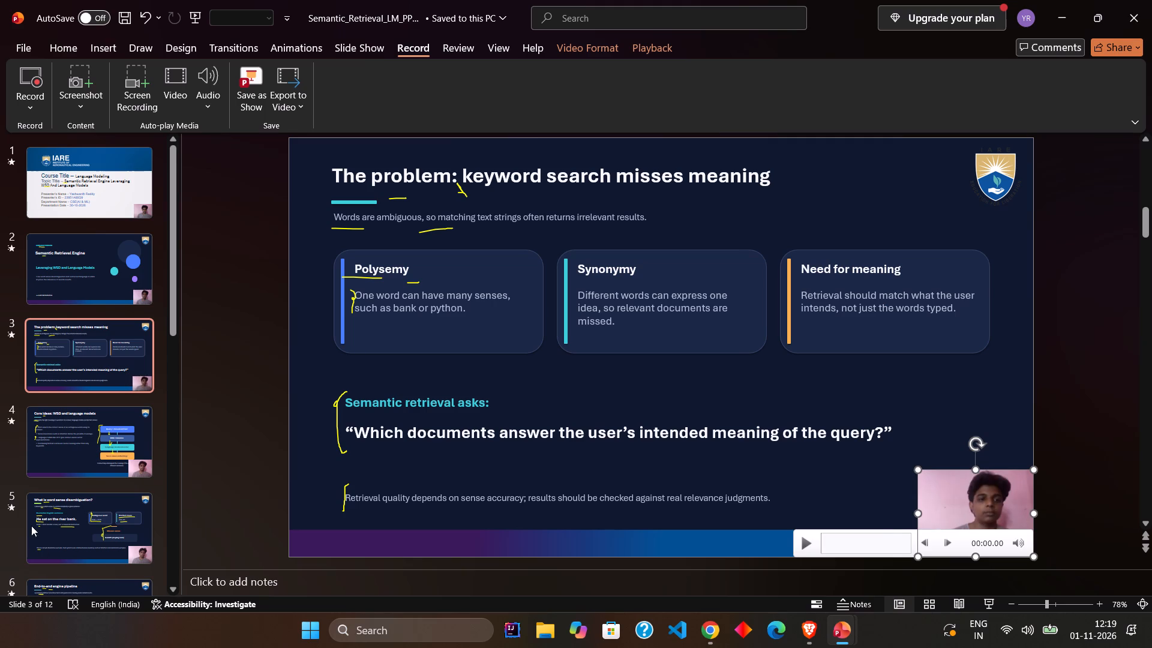
Nudge the camera video on slide 4 slightly up and left, and shrink it from its upper-left corner.
{"action": "left_click", "coordinate": [77, 425]}
{"action": "left_click", "coordinate": [942, 530]}
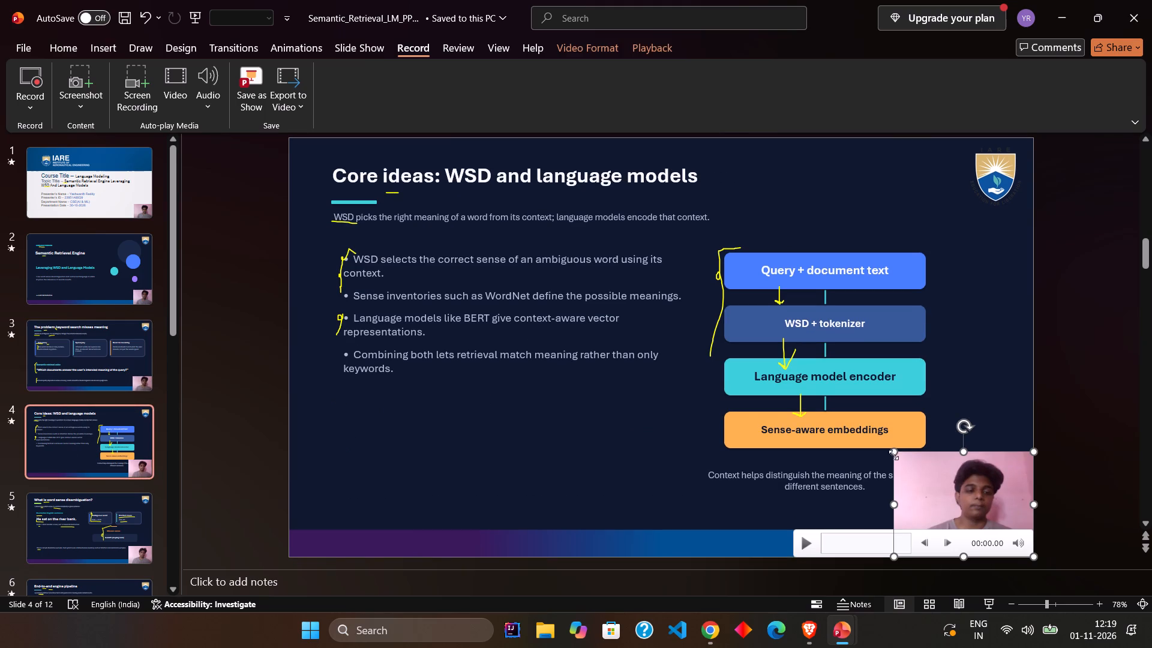
{"action": "left_click_drag", "start_coordinate": [898, 455], "coordinate": [892, 451]}
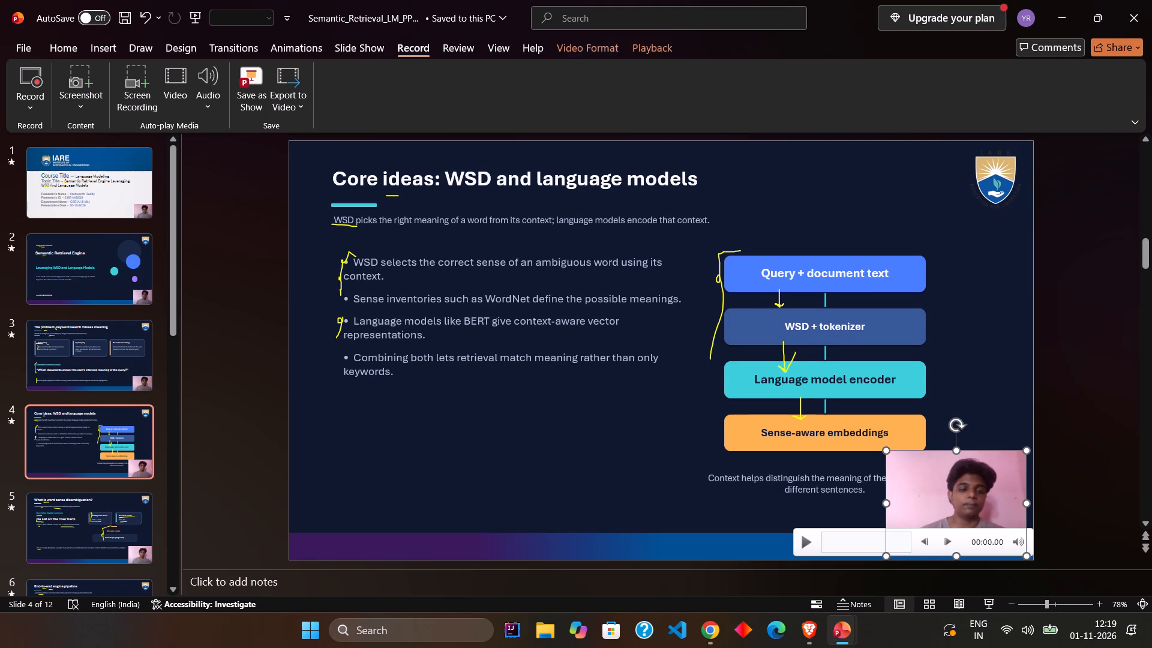
{"action": "left_click_drag", "start_coordinate": [884, 451], "coordinate": [910, 471]}
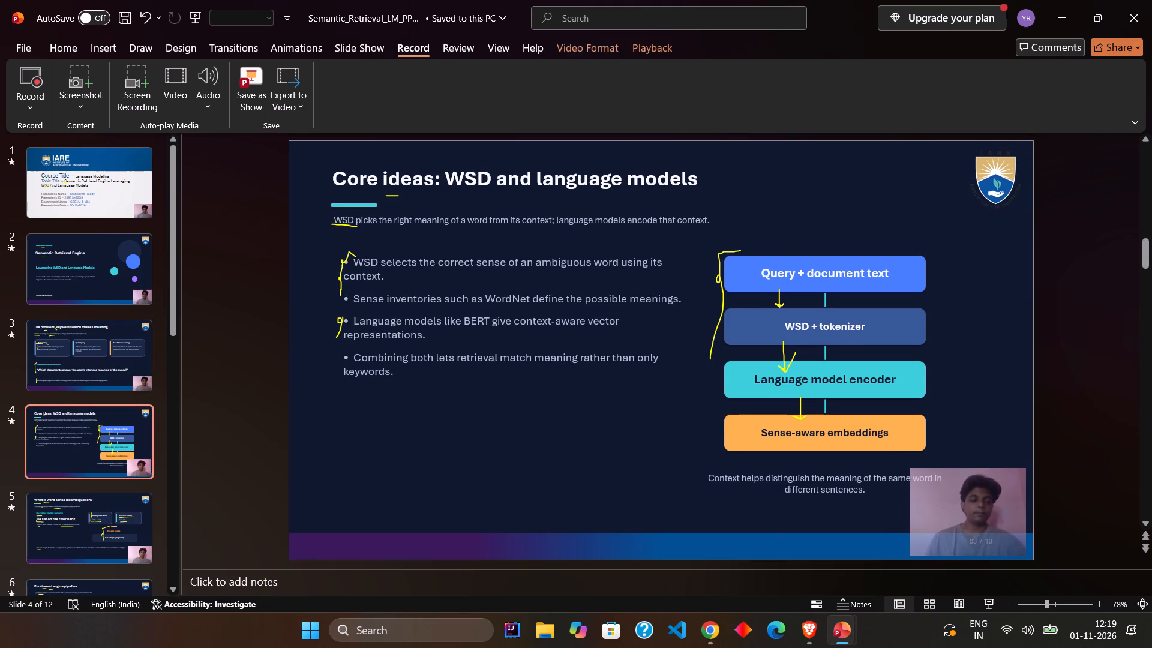
{"action": "left_click_drag", "start_coordinate": [910, 471], "coordinate": [913, 473]}
Shrink the camera video on slide 5 and slightly reduce the one on slide 6 to clear the closing sentence.
{"action": "left_click", "coordinate": [88, 518]}
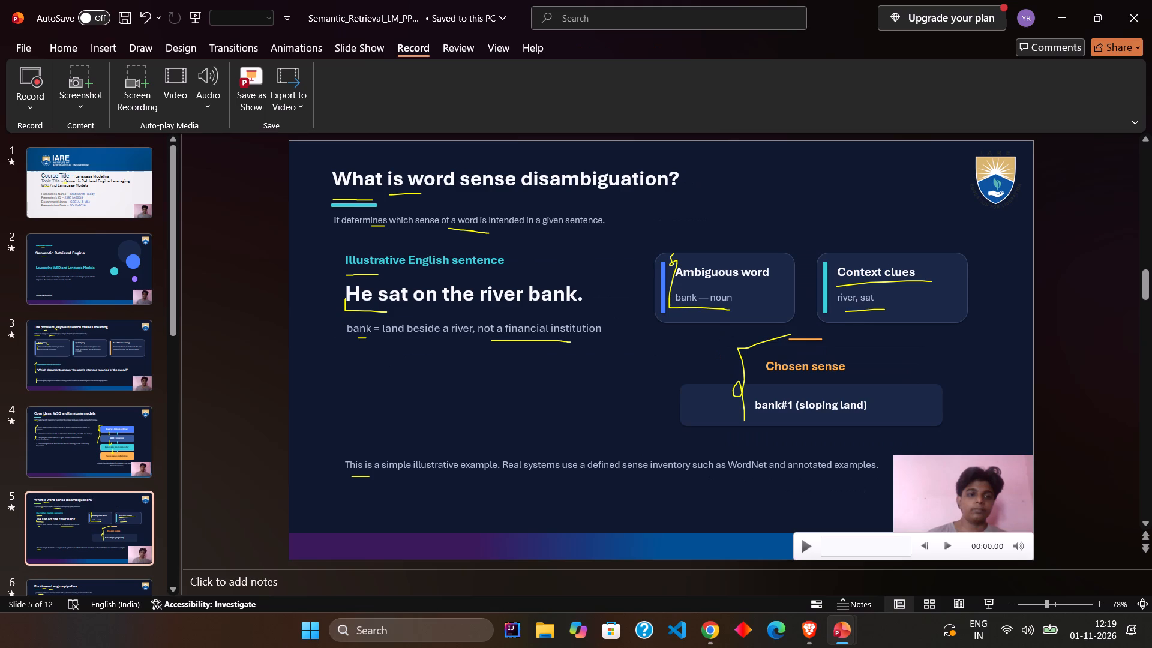
{"action": "left_click", "coordinate": [928, 487]}
{"action": "left_click_drag", "start_coordinate": [894, 452], "coordinate": [924, 477]}
{"action": "left_click", "coordinate": [131, 590]}
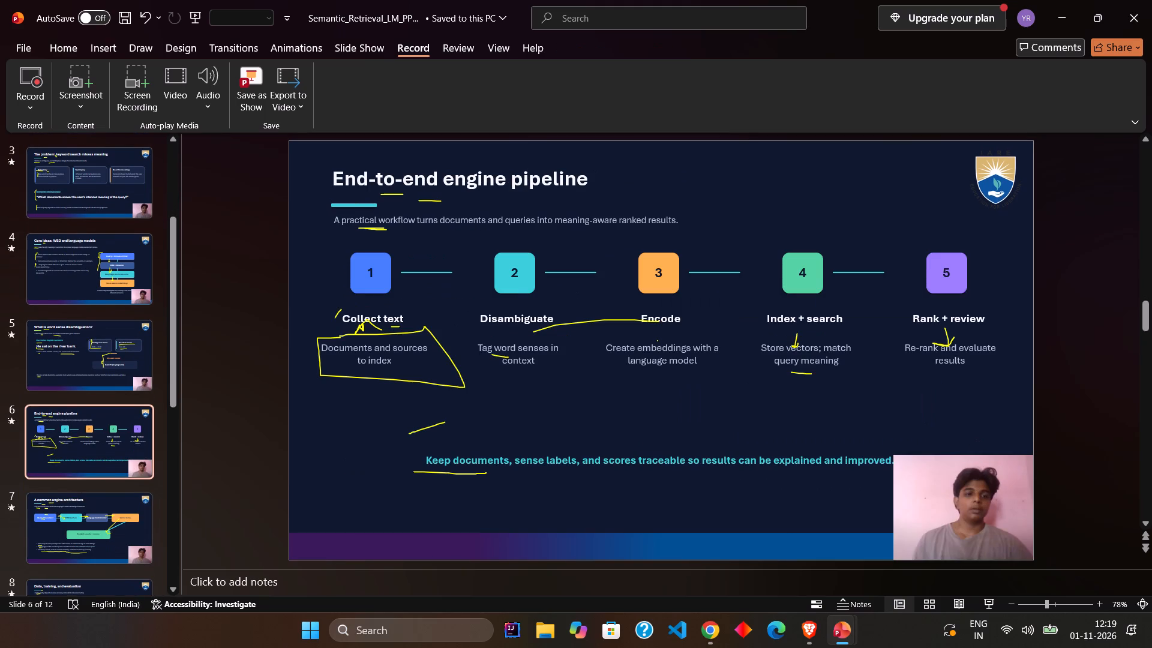
{"action": "left_click", "coordinate": [949, 509]}
{"action": "left_click_drag", "start_coordinate": [895, 452], "coordinate": [895, 452]}
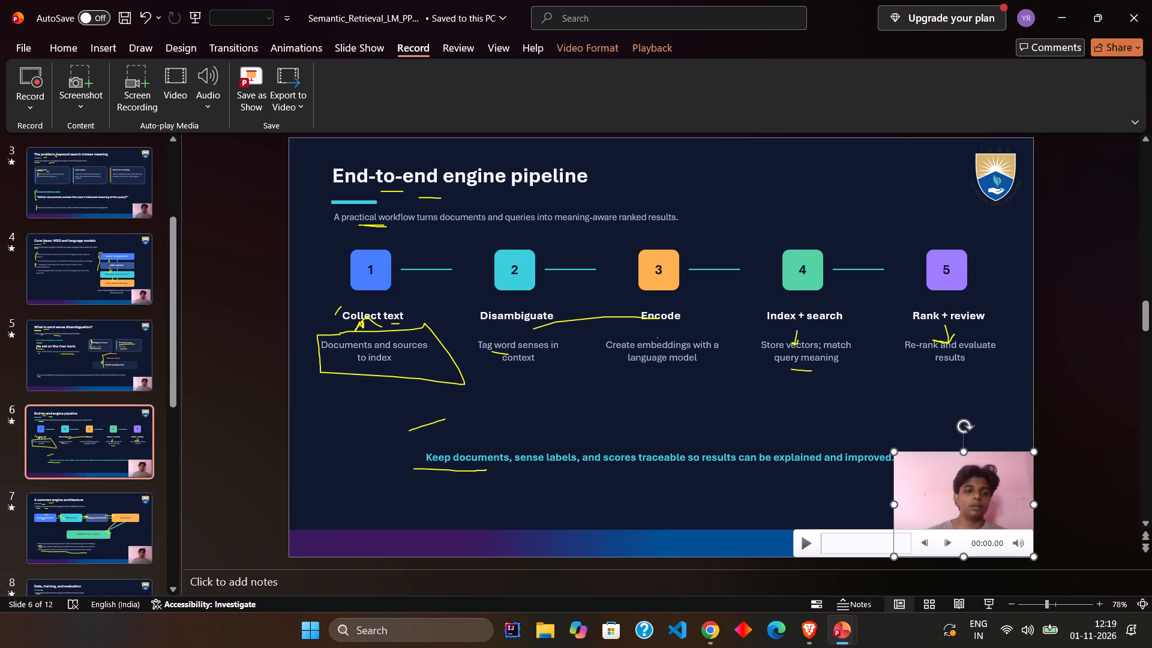
{"action": "left_click_drag", "start_coordinate": [895, 452], "coordinate": [901, 472]}
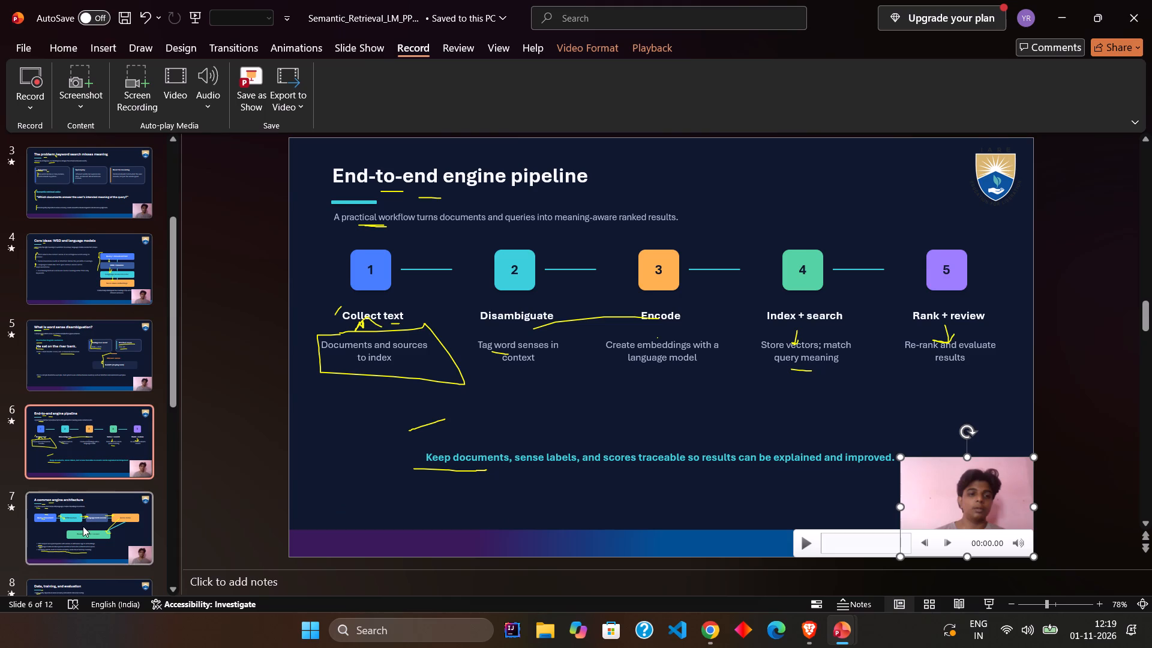
Shrink the camera videos on slides 7 and 8 toward the slides' lower-right corners.
{"action": "left_click", "coordinate": [83, 526]}
{"action": "left_click", "coordinate": [901, 477]}
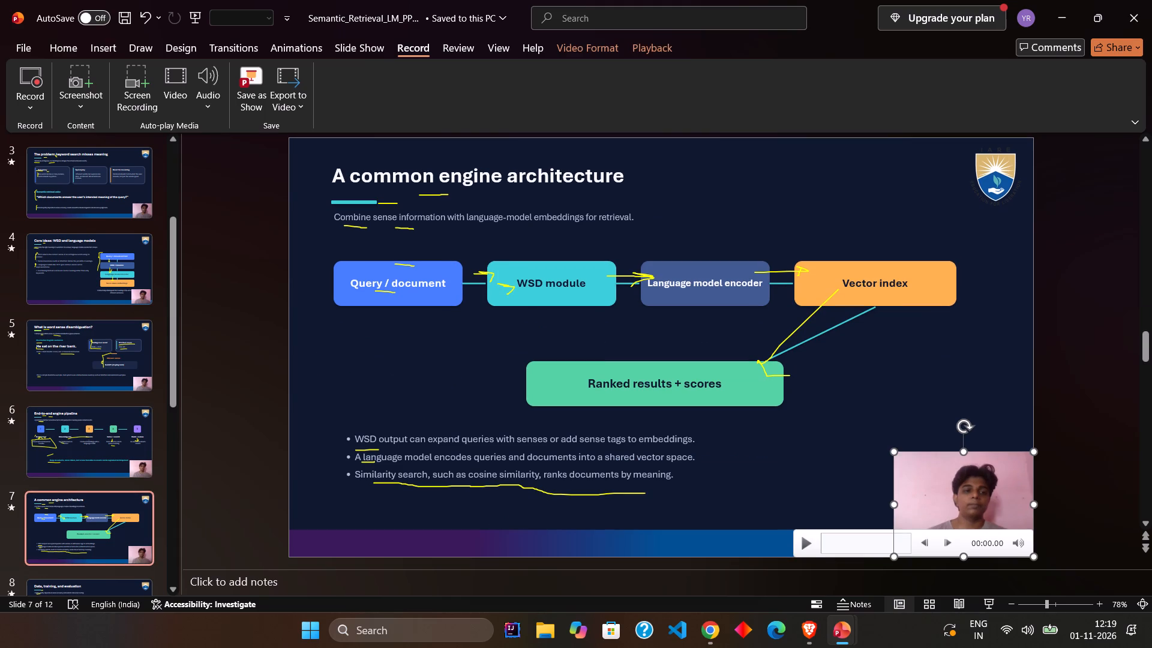
{"action": "left_click_drag", "start_coordinate": [895, 451], "coordinate": [919, 471]}
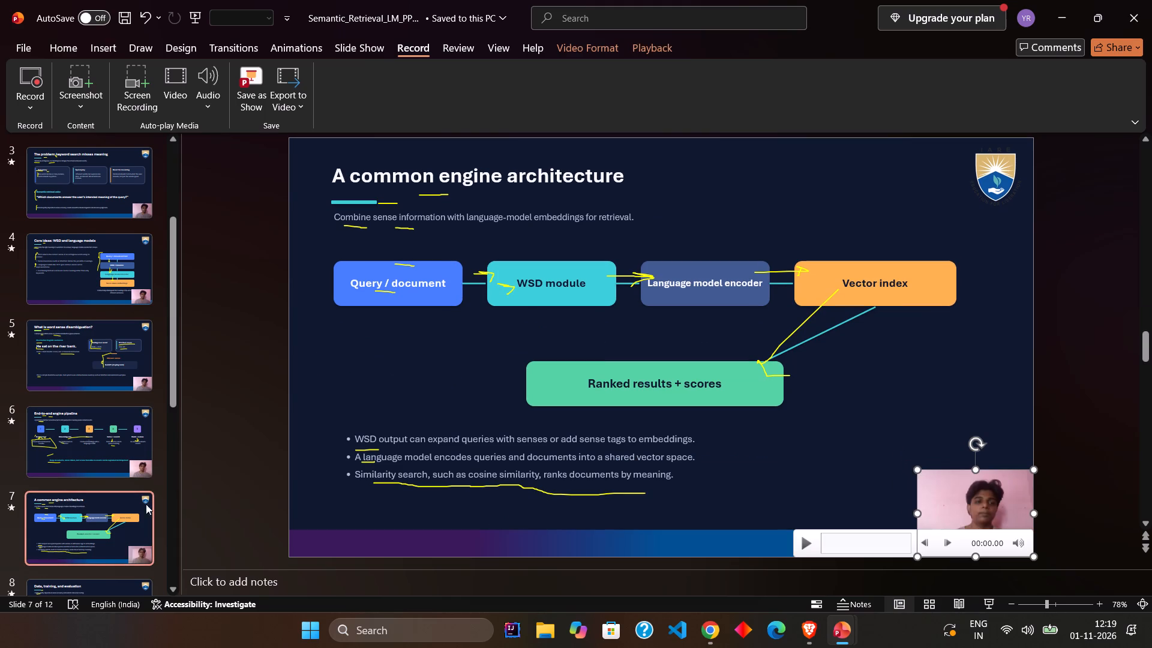
{"action": "left_click", "coordinate": [139, 587]}
{"action": "left_click", "coordinate": [908, 481]}
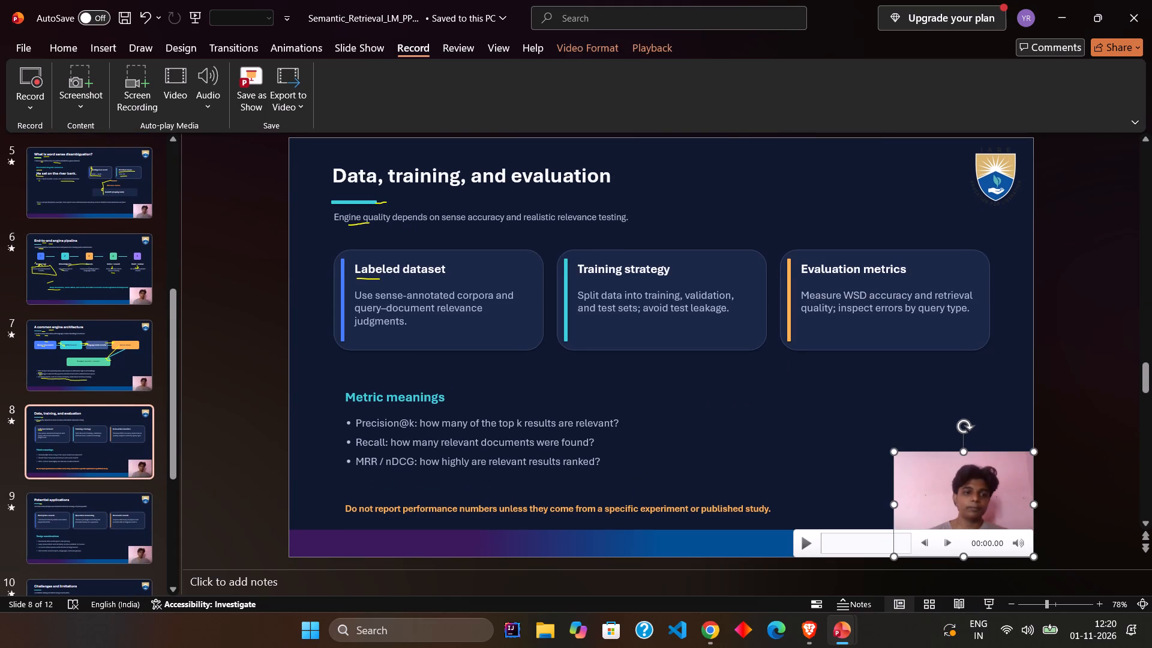
{"action": "left_click_drag", "start_coordinate": [895, 454], "coordinate": [922, 478]}
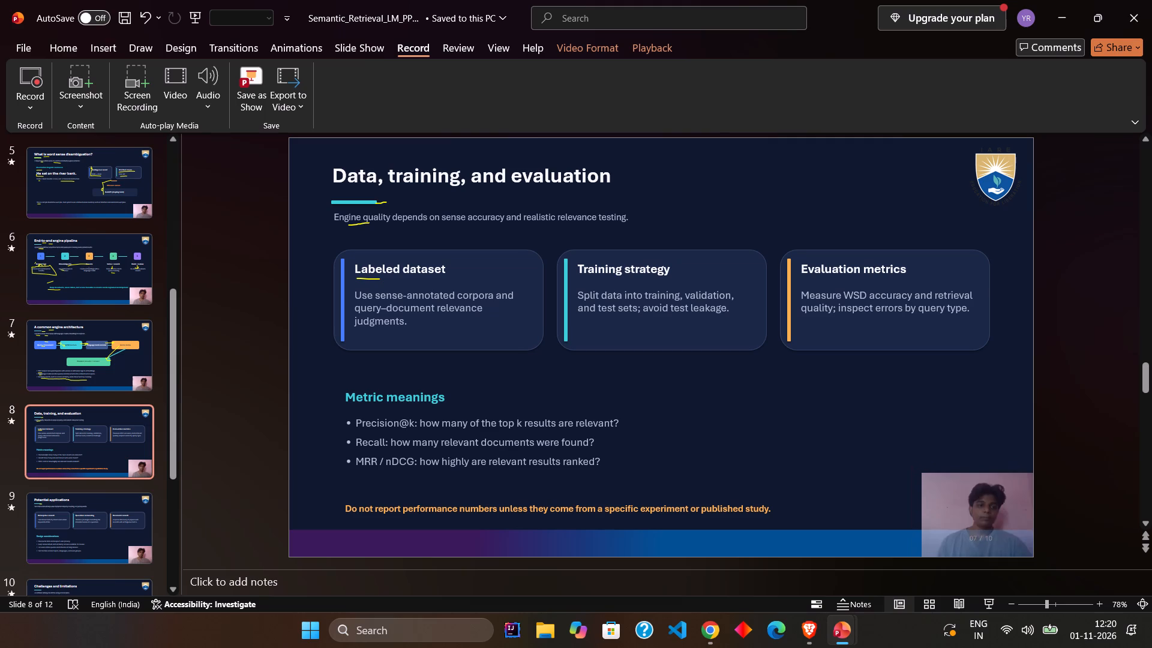
{"action": "left_click_drag", "start_coordinate": [922, 478], "coordinate": [919, 477]}
Shrink the camera videos on slide 9, Potential applications, and slide 10, Challenges and limitations, toward their lower-right corners.
{"action": "left_click", "coordinate": [44, 539]}
{"action": "left_click", "coordinate": [945, 478]}
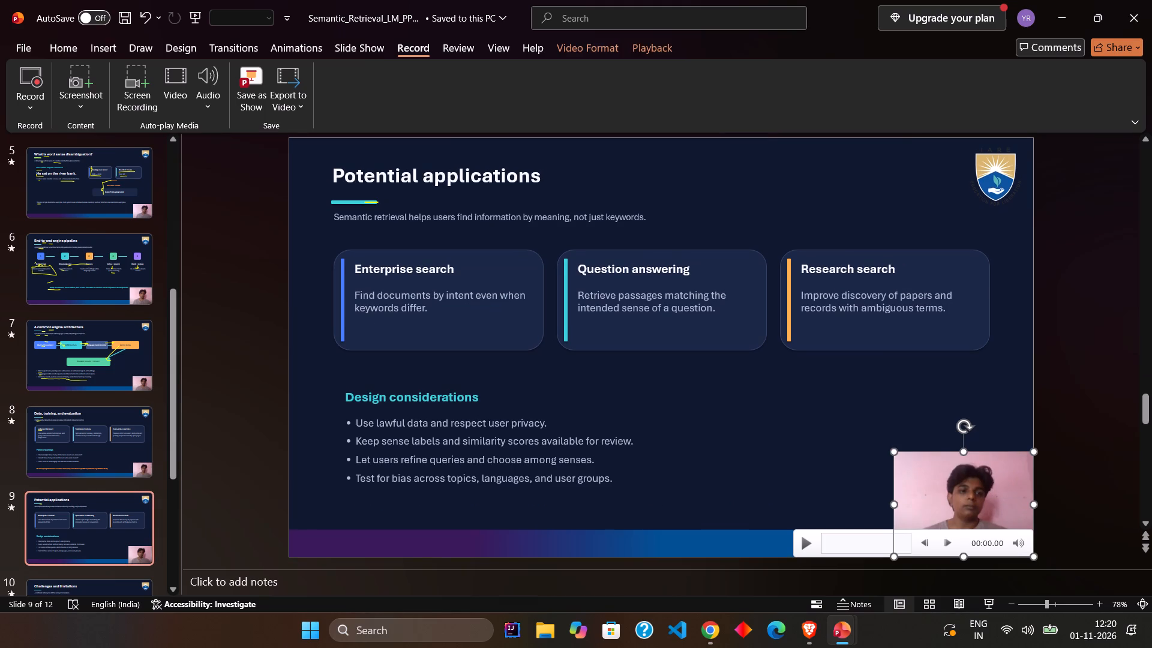
{"action": "left_click_drag", "start_coordinate": [894, 454], "coordinate": [917, 478]}
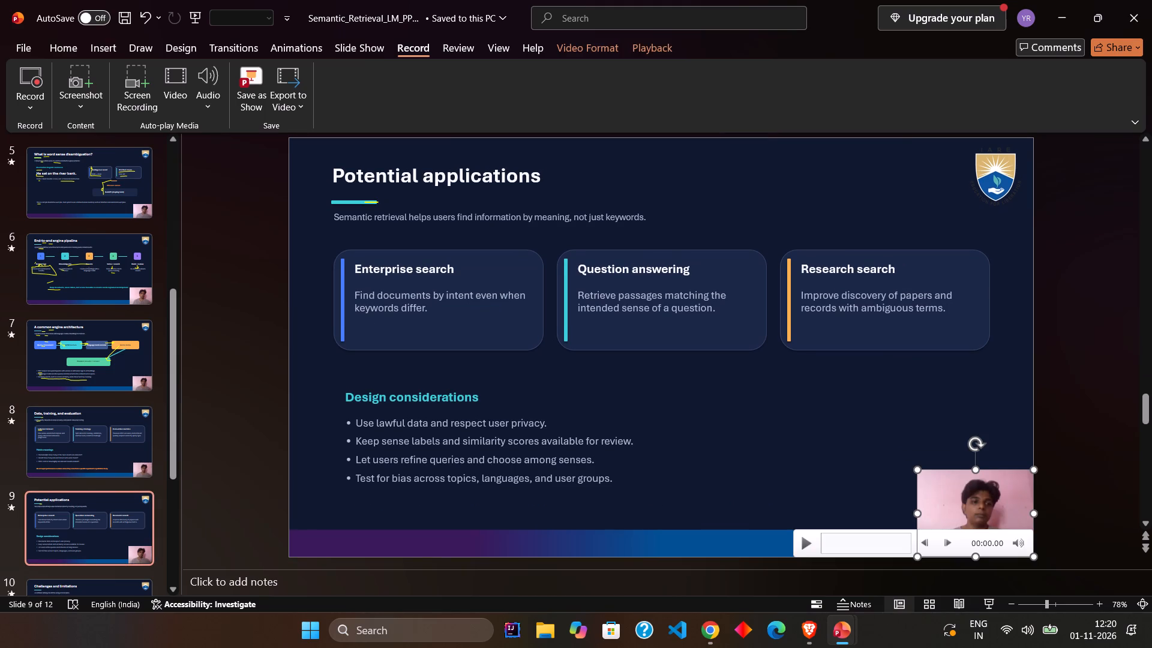
{"action": "left_click", "coordinate": [128, 593]}
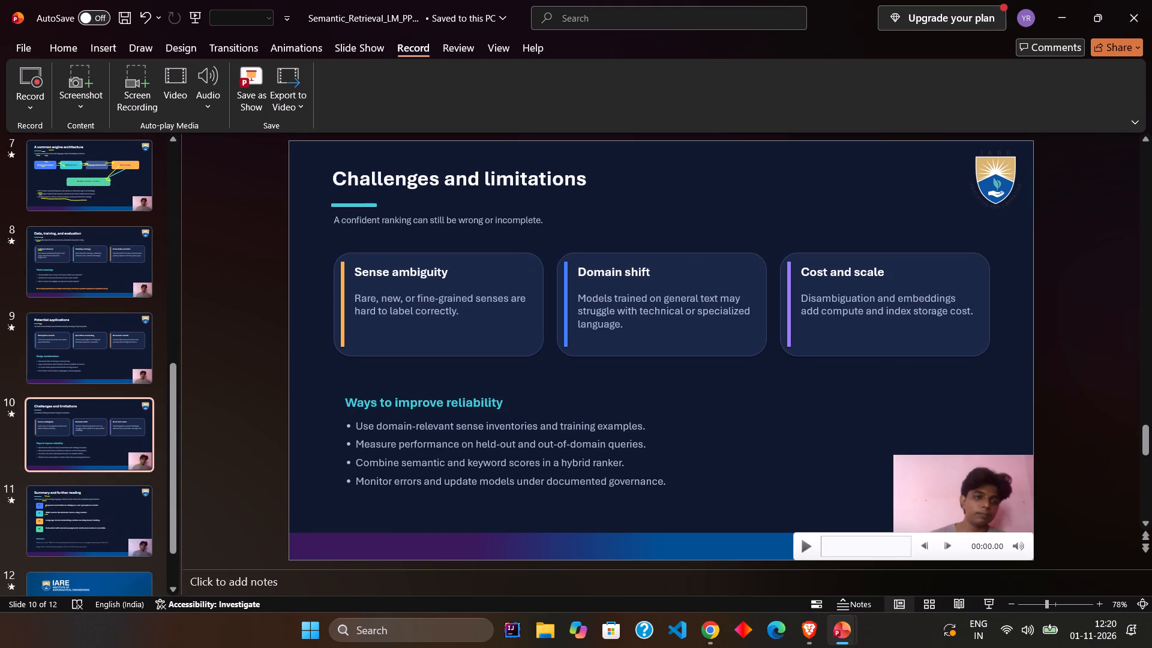
{"action": "right_click", "coordinate": [918, 466]}
{"action": "left_click", "coordinate": [896, 451]}
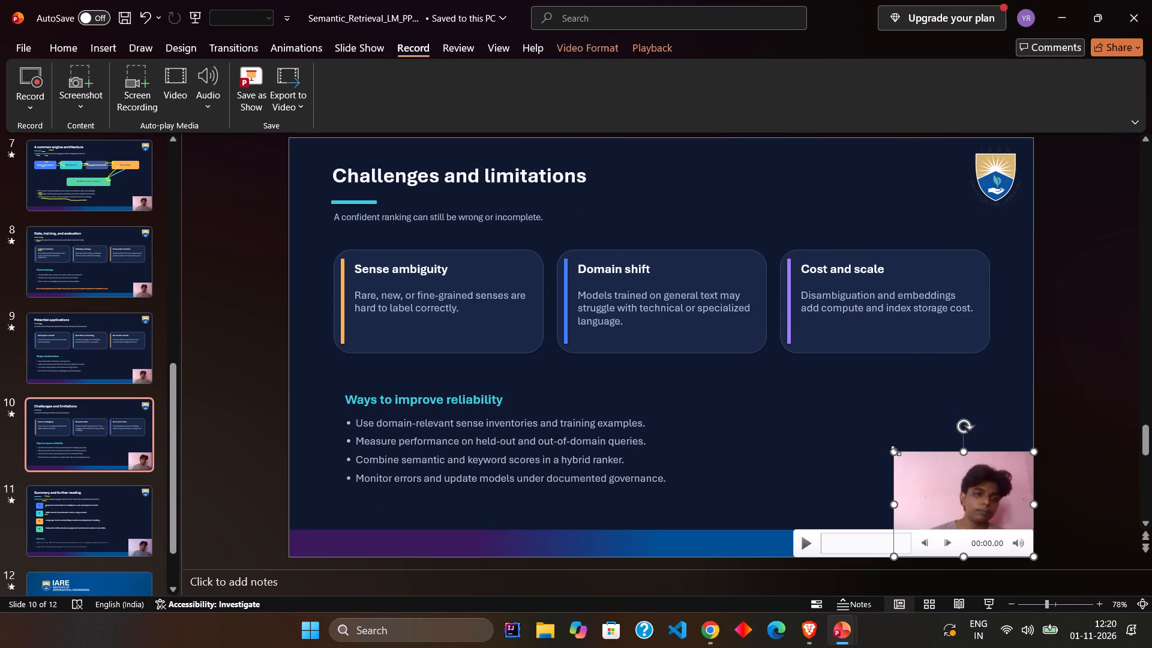
{"action": "left_click_drag", "start_coordinate": [893, 452], "coordinate": [929, 478]}
Shrink the camera video on slide 11, Summary and further reading, toward the slide's lower-right corner.
{"action": "left_click", "coordinate": [95, 561]}
{"action": "left_click", "coordinate": [124, 548]}
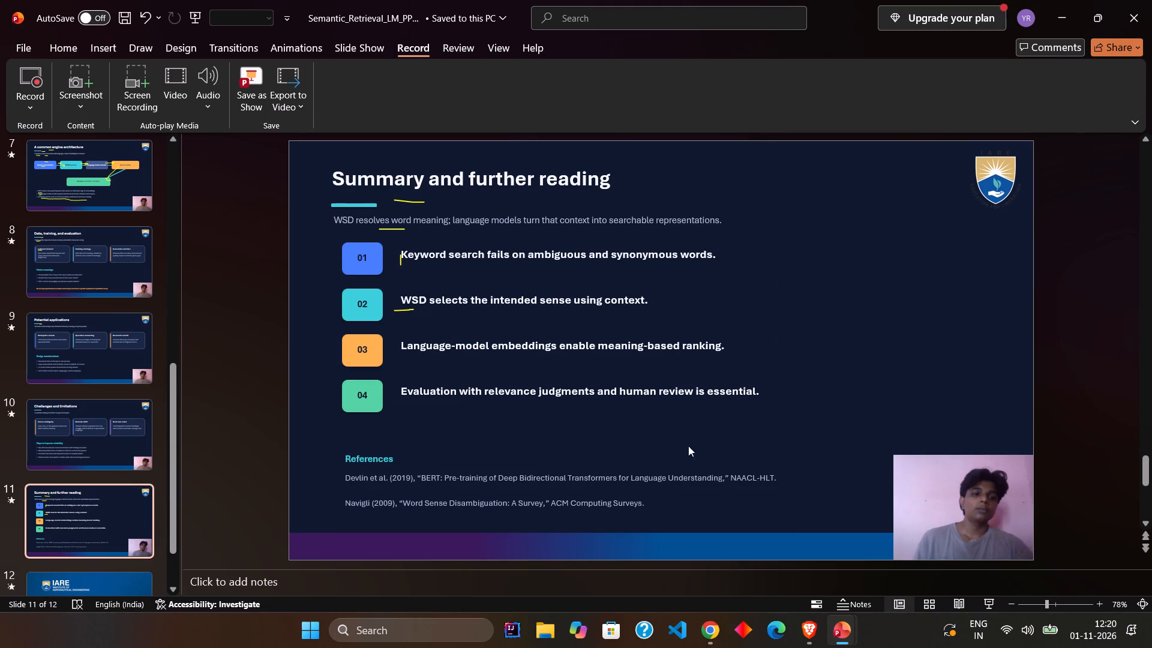
{"action": "left_click", "coordinate": [926, 492]}
{"action": "left_click_drag", "start_coordinate": [895, 449], "coordinate": [925, 482]}
Shrink the camera video on slide 12, Thank You, toward the slide's lower-right corner.
{"action": "left_click", "coordinate": [97, 575]}
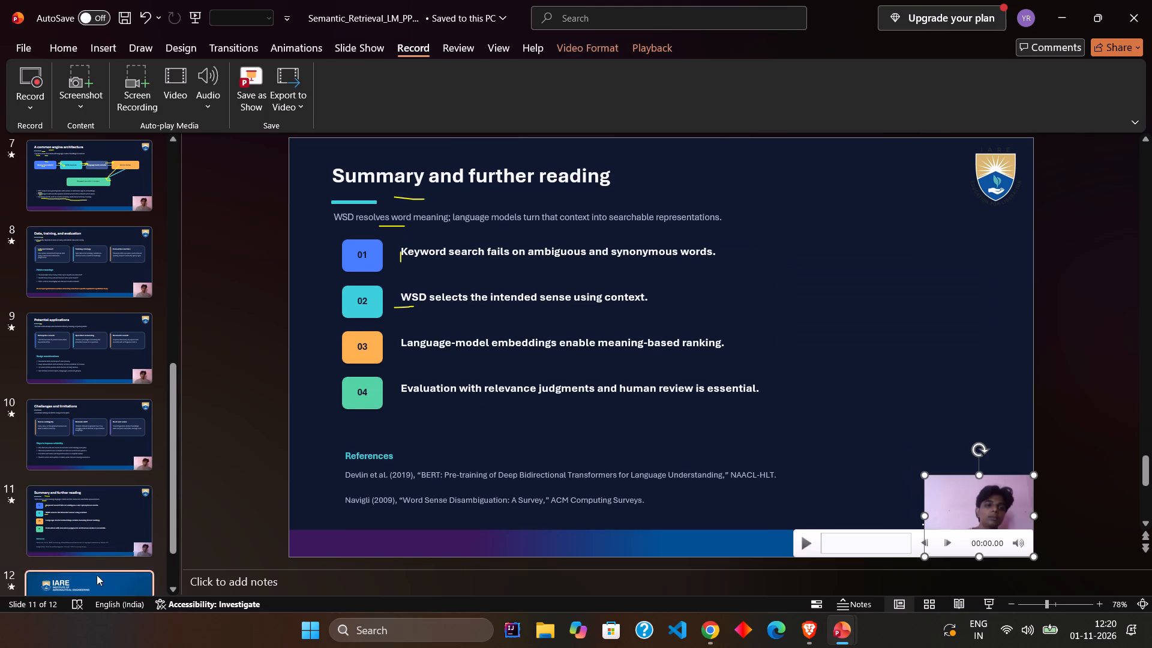
{"action": "left_click", "coordinate": [994, 476]}
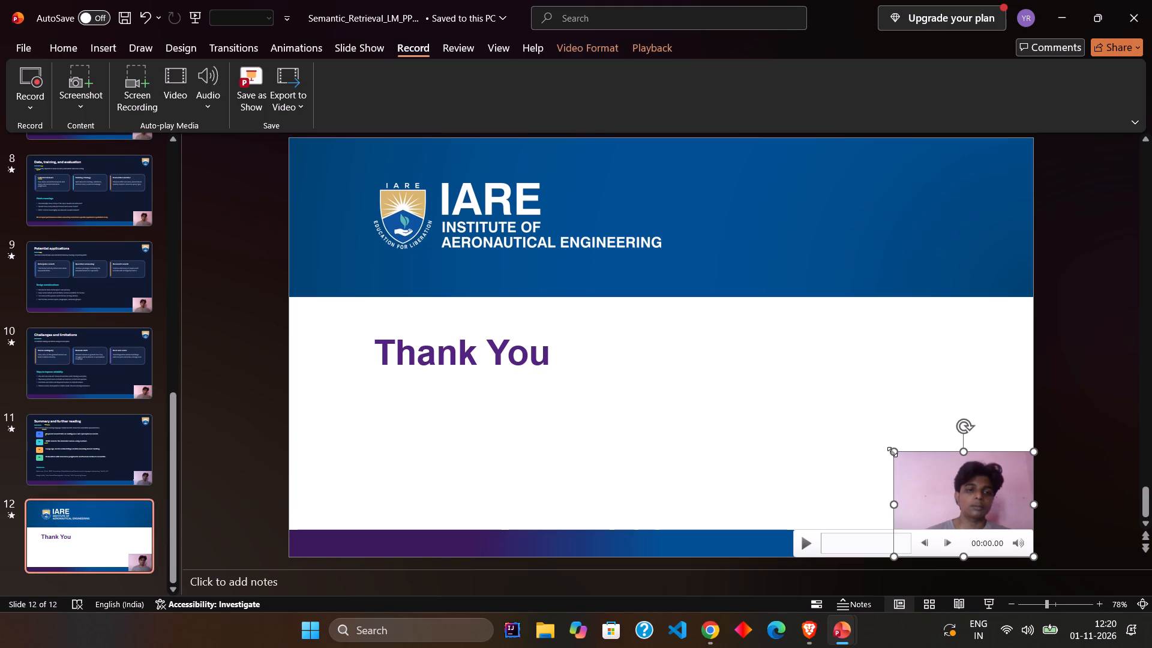
{"action": "left_click_drag", "start_coordinate": [892, 452], "coordinate": [921, 477]}
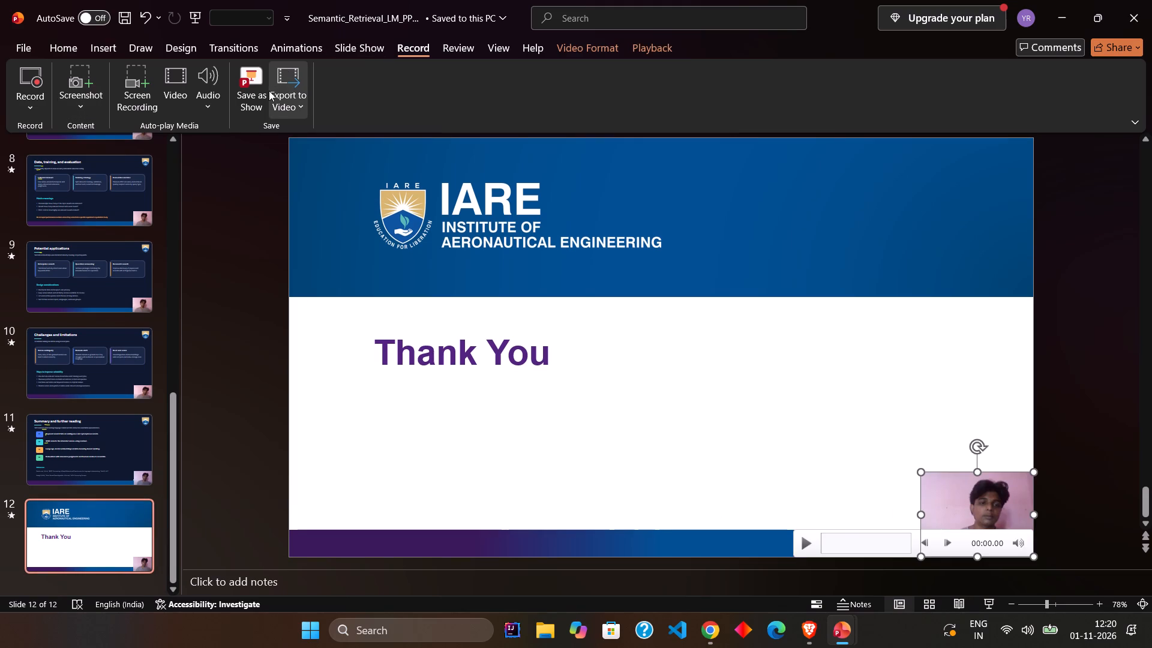
Set up a video export of the presentation at HD (720p) quality.
{"action": "left_click", "coordinate": [286, 80]}
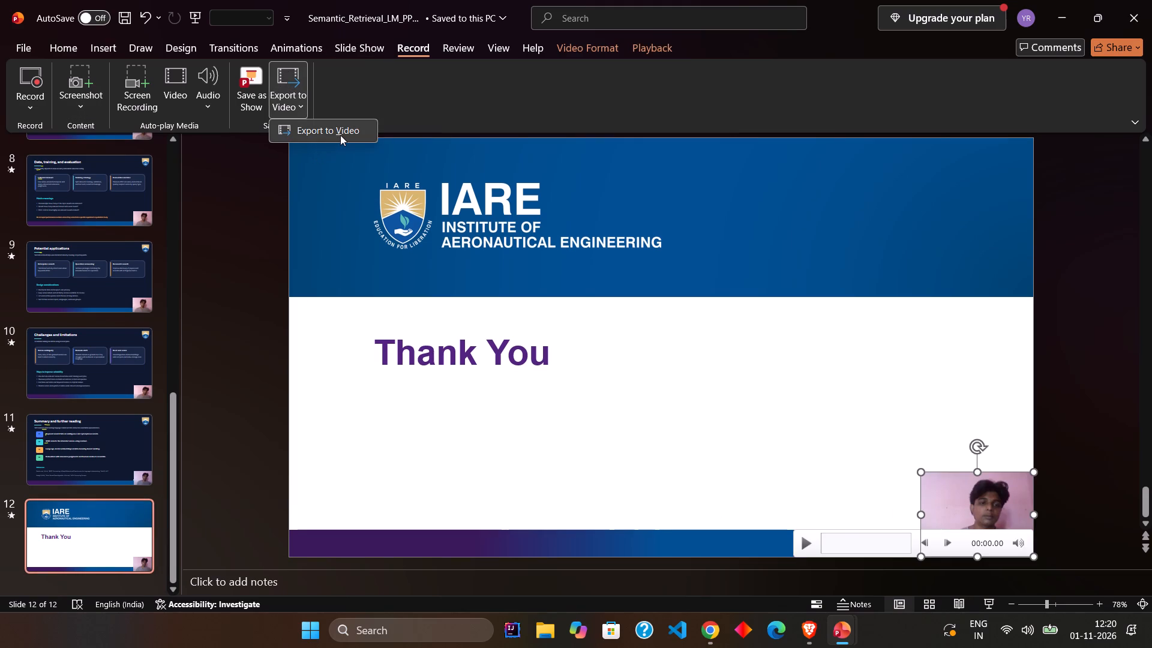
{"action": "left_click", "coordinate": [340, 135]}
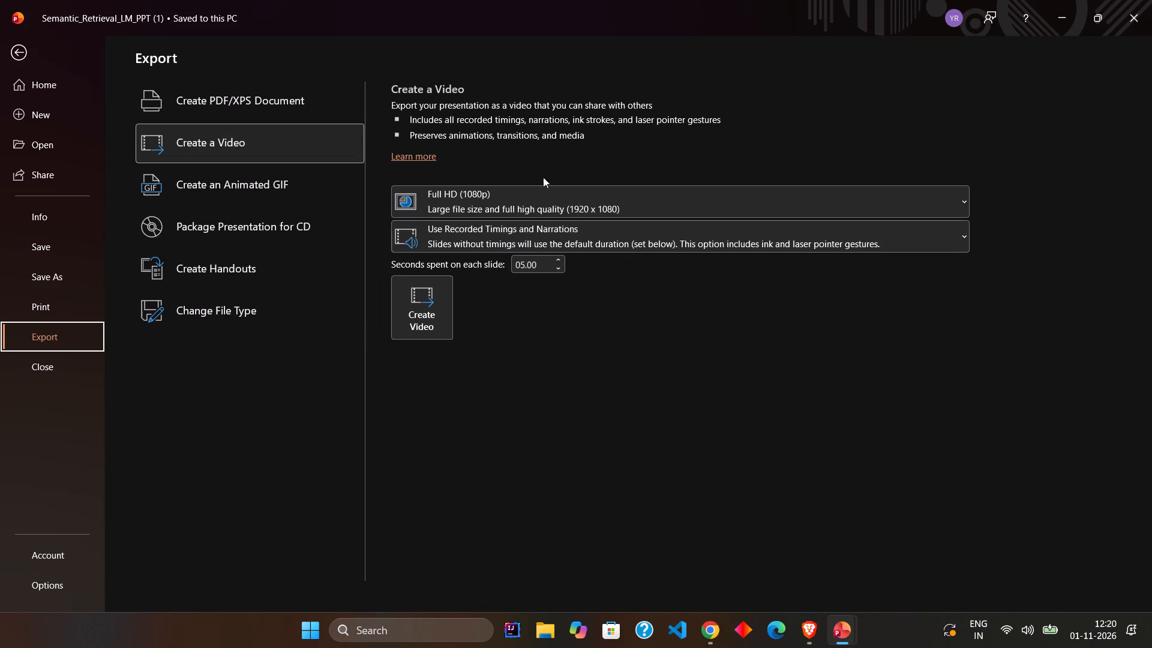
{"action": "left_click", "coordinate": [537, 190]}
{"action": "left_click", "coordinate": [505, 299]}
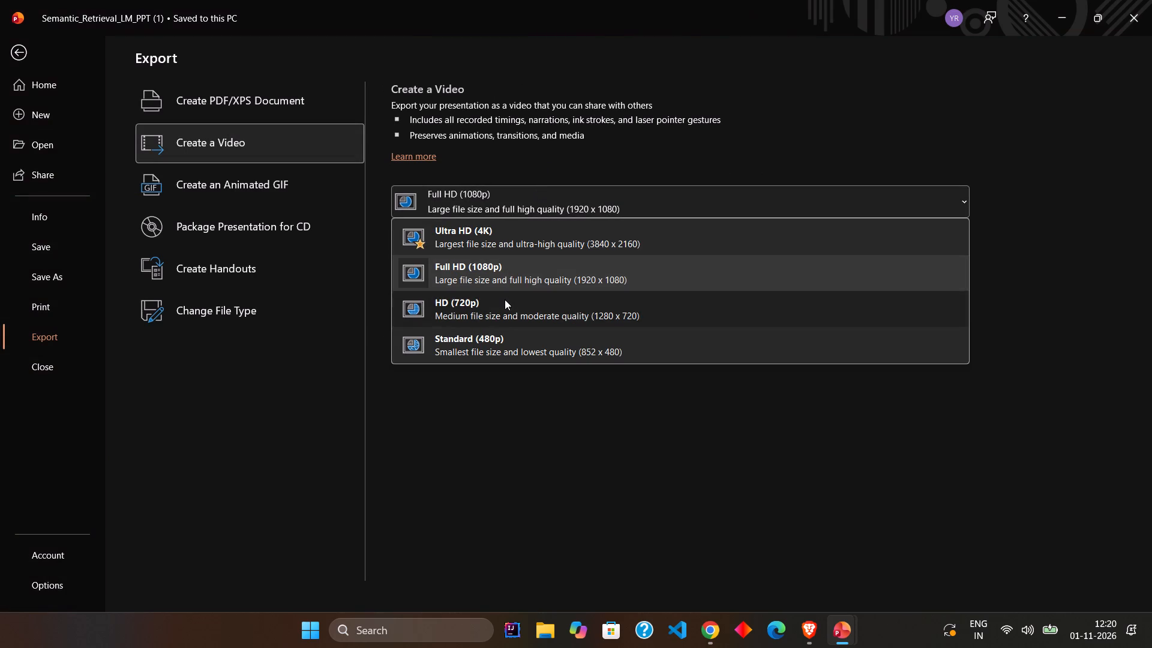
Create the video and save it to the Desktop as an MPEG-4 file under the suggested name Semantic_Retrieval_LM_PPT (1).
{"action": "left_click", "coordinate": [424, 310]}
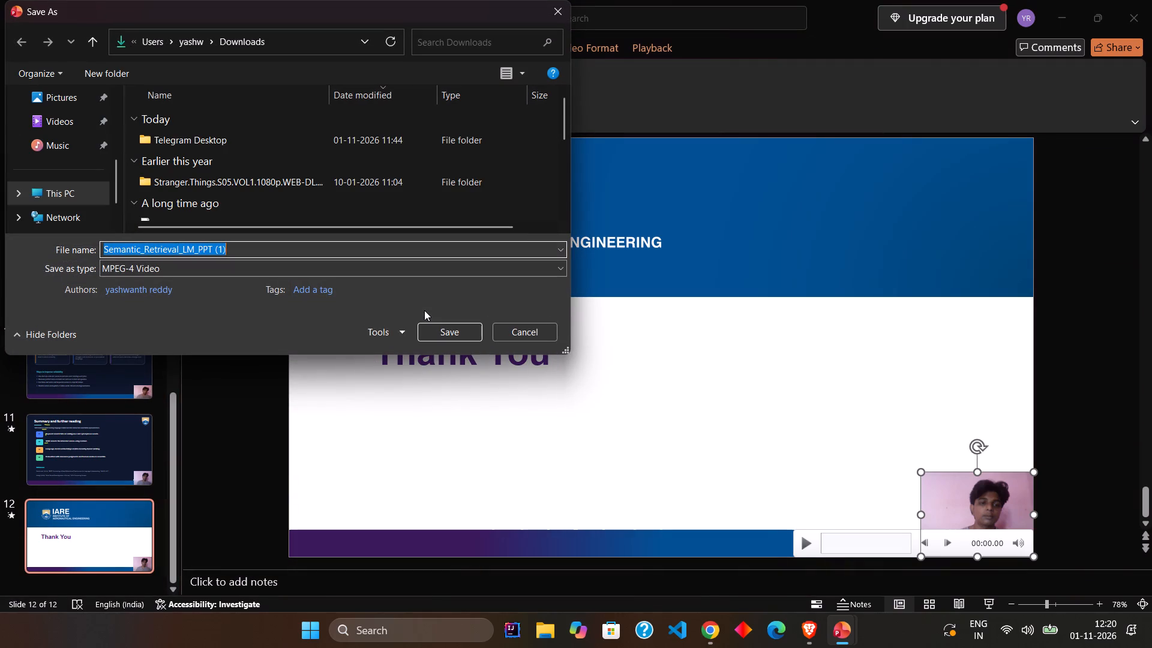
{"action": "scroll", "coordinate": [54, 106], "scroll_direction": "up", "scroll_amount": 1}
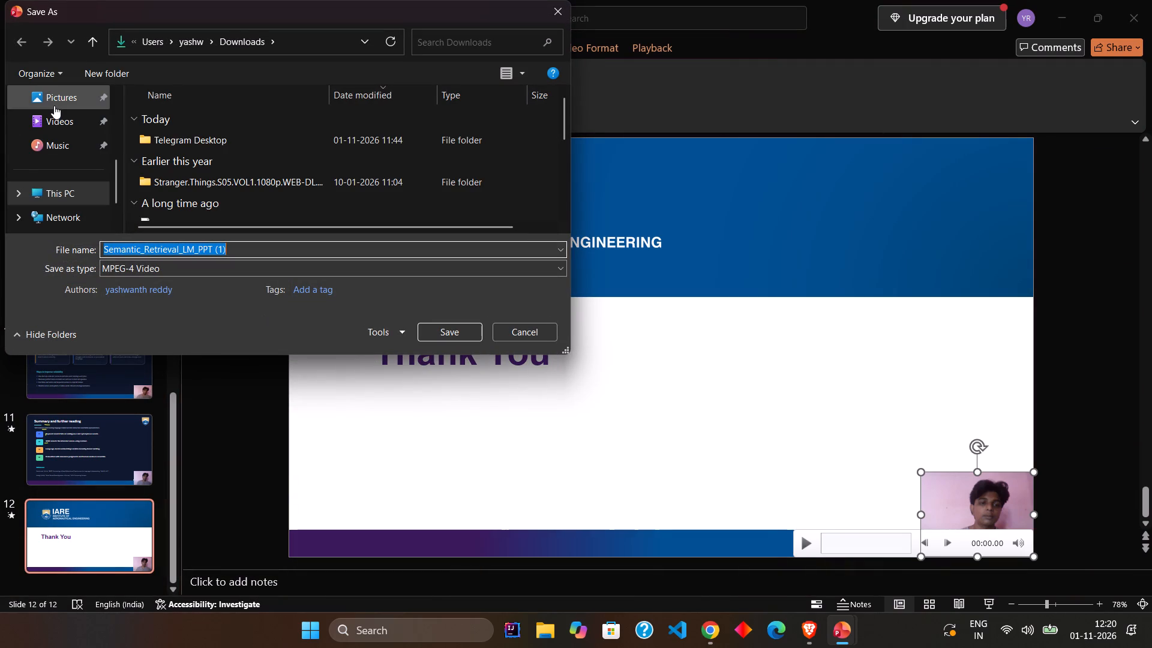
{"action": "scroll", "coordinate": [54, 106], "scroll_direction": "up", "scroll_amount": 1}
{"action": "left_click", "coordinate": [74, 166]}
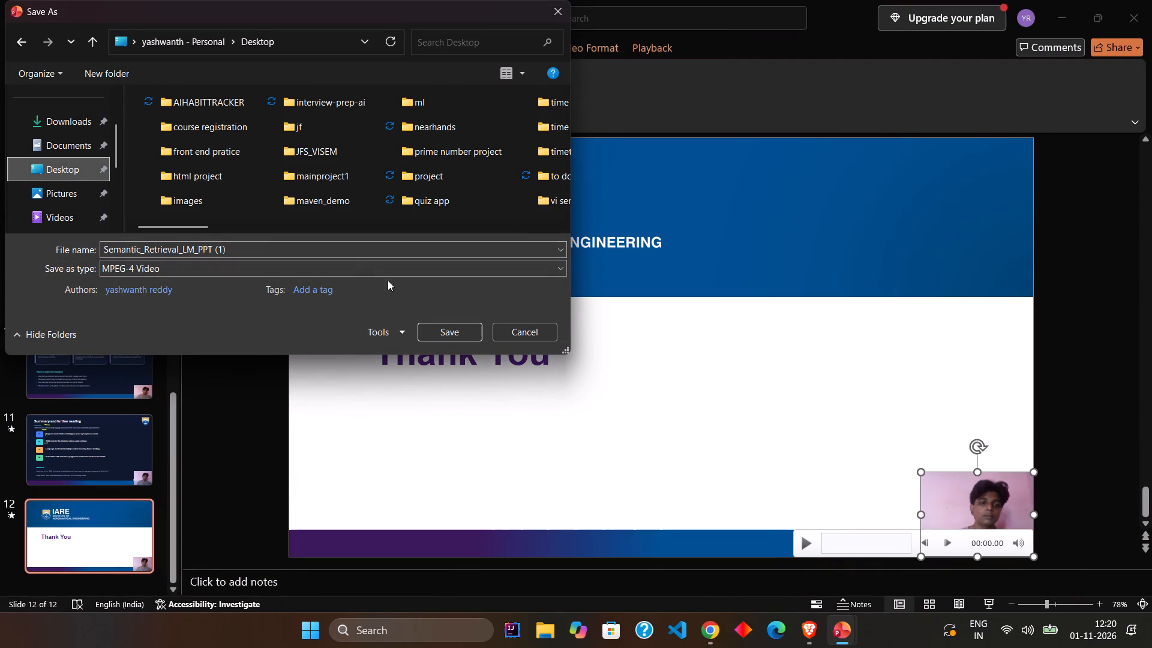
{"action": "left_click", "coordinate": [457, 331]}
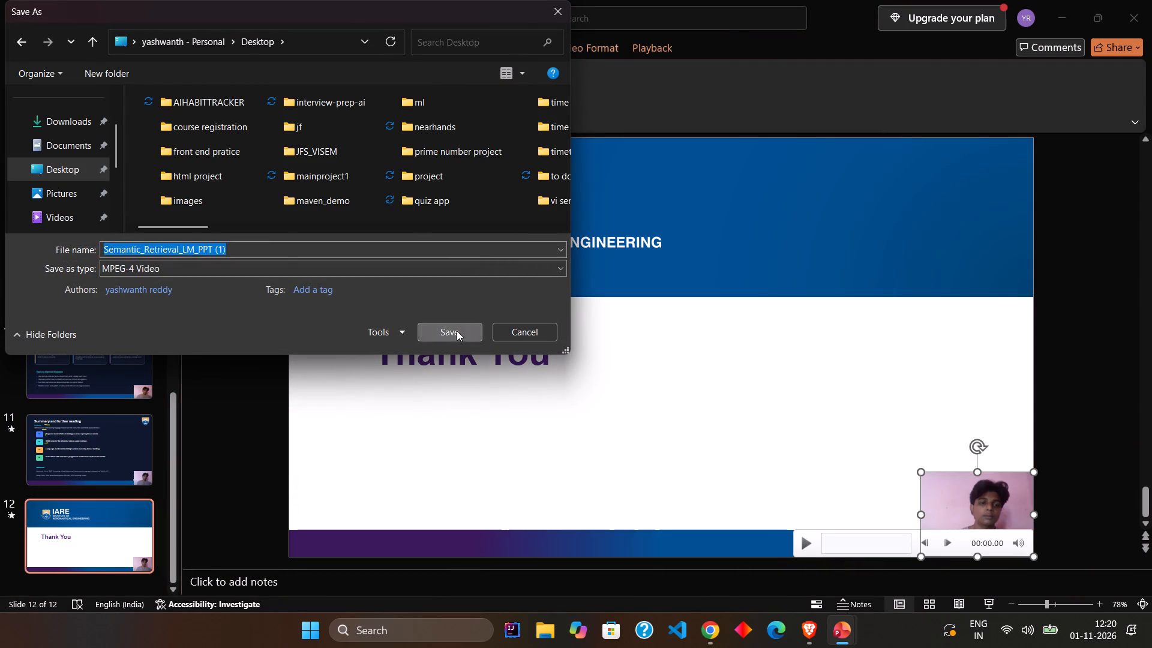